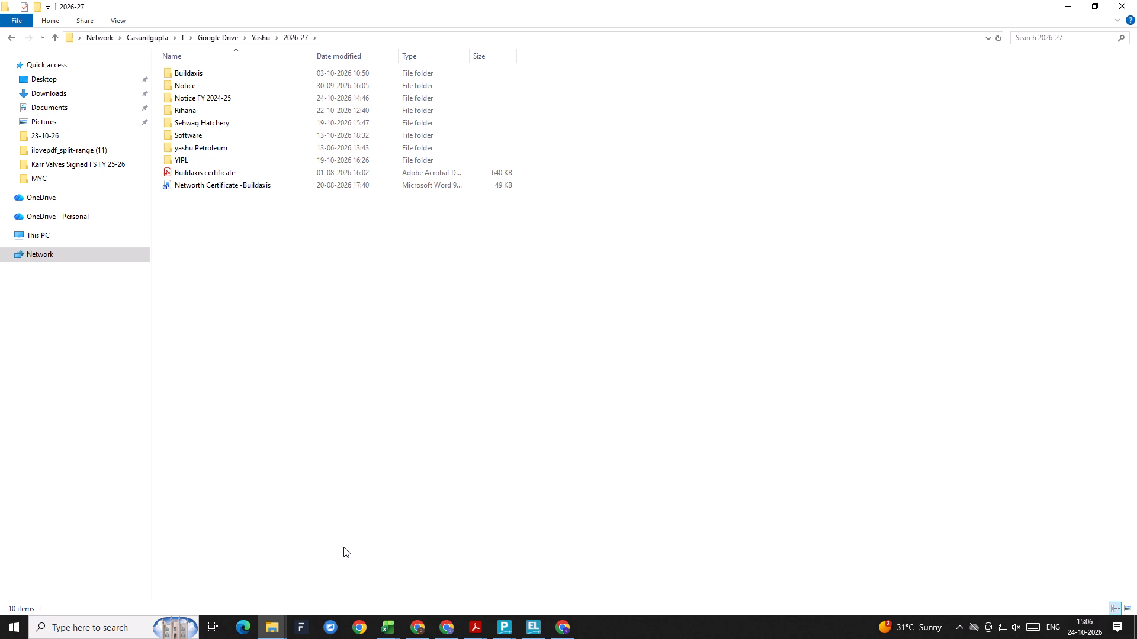
Open the Notice FY 2024-25 folder inside the 2026-27 folder.
key("Down")
key("Down")
key("Down")
key("Down")
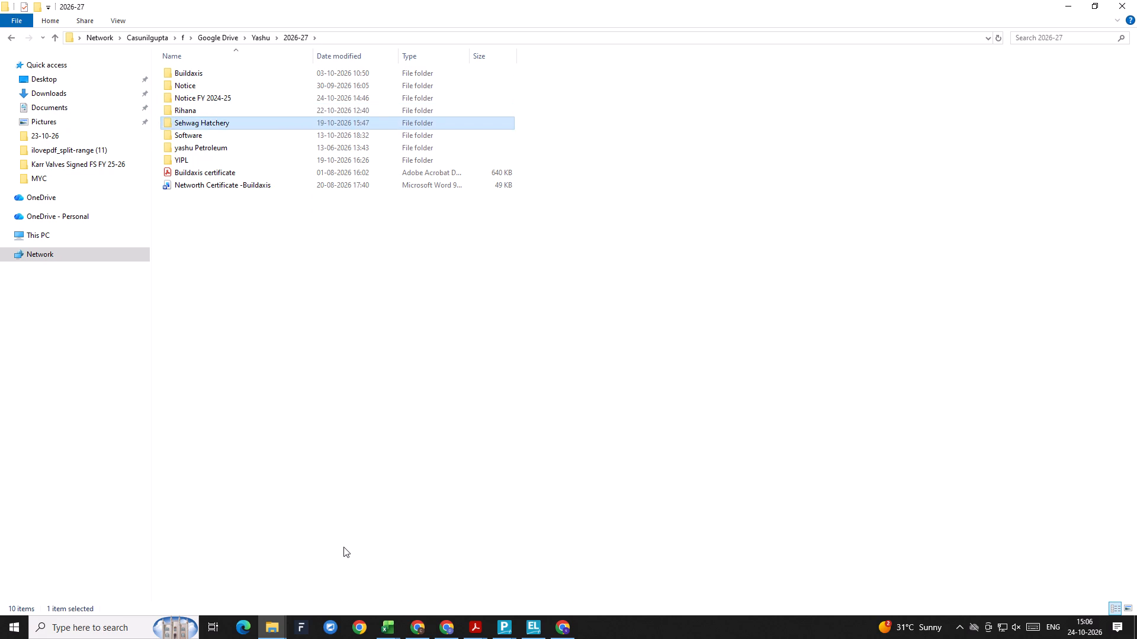
key("Down")
key("Up")
key("Up")
key("Up")
key("Return")
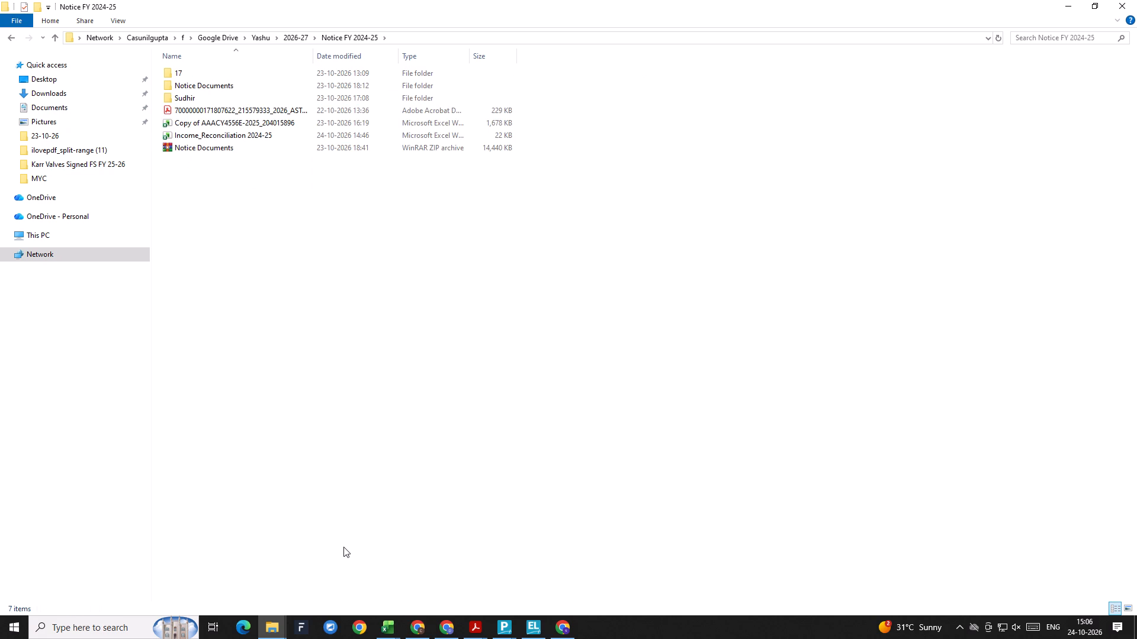
Look through the subfolders and files in the Notice FY 2024-25 folder.
key("Down")
key("Down")
key("Down")
key("Down")
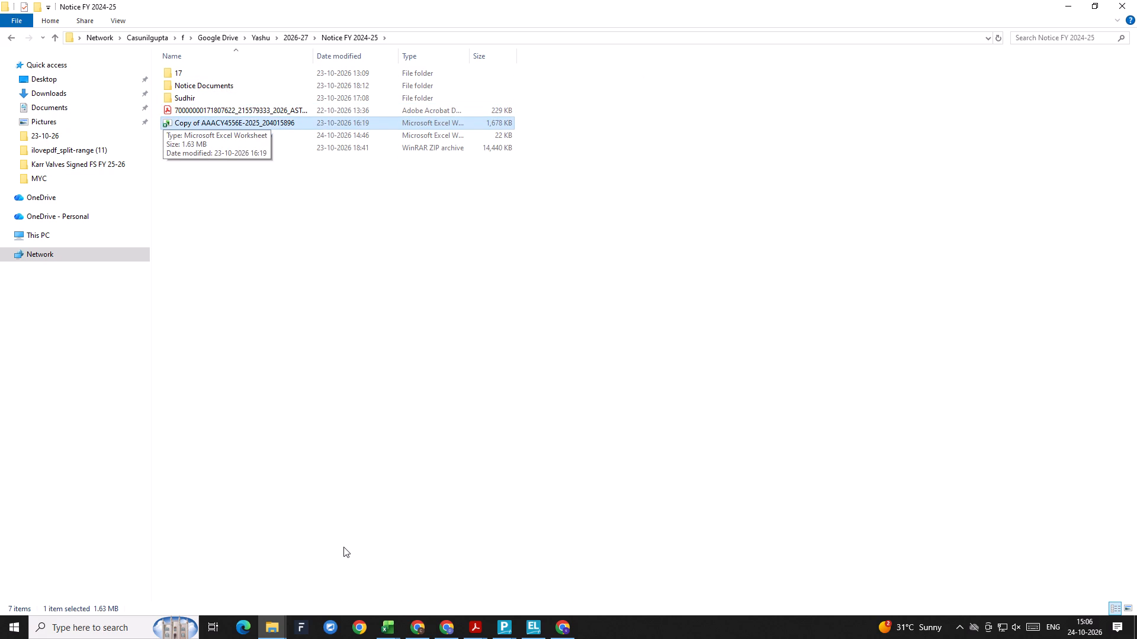
key("Down")
key("Down")
key("Up")
key("Up")
key("Up")
key("Up")
key("Up")
key("Down")
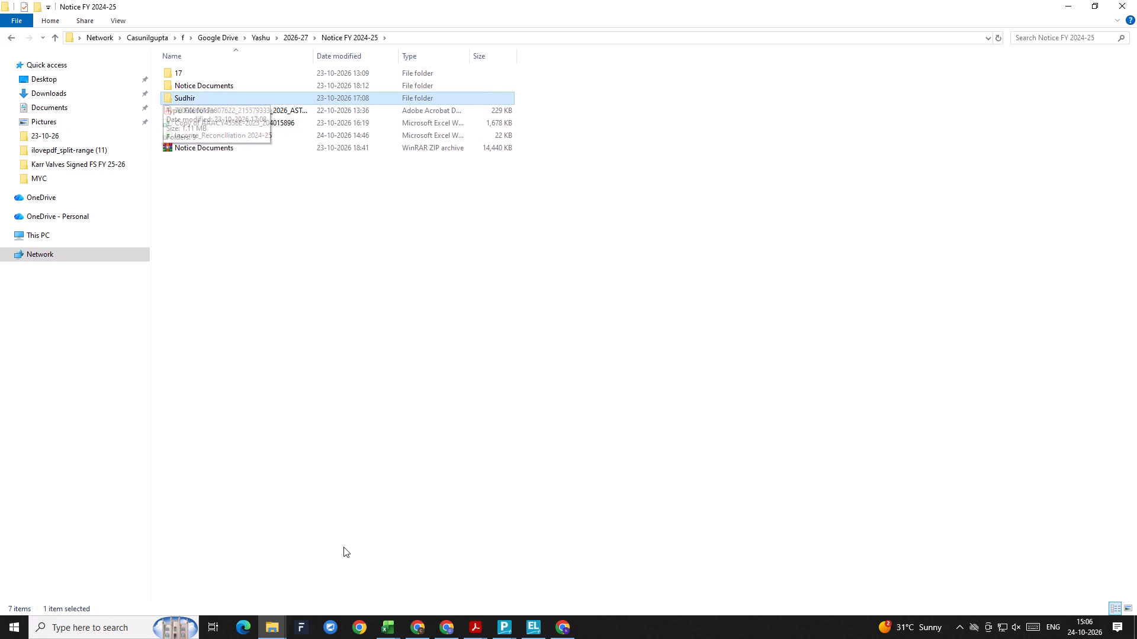
key("Down")
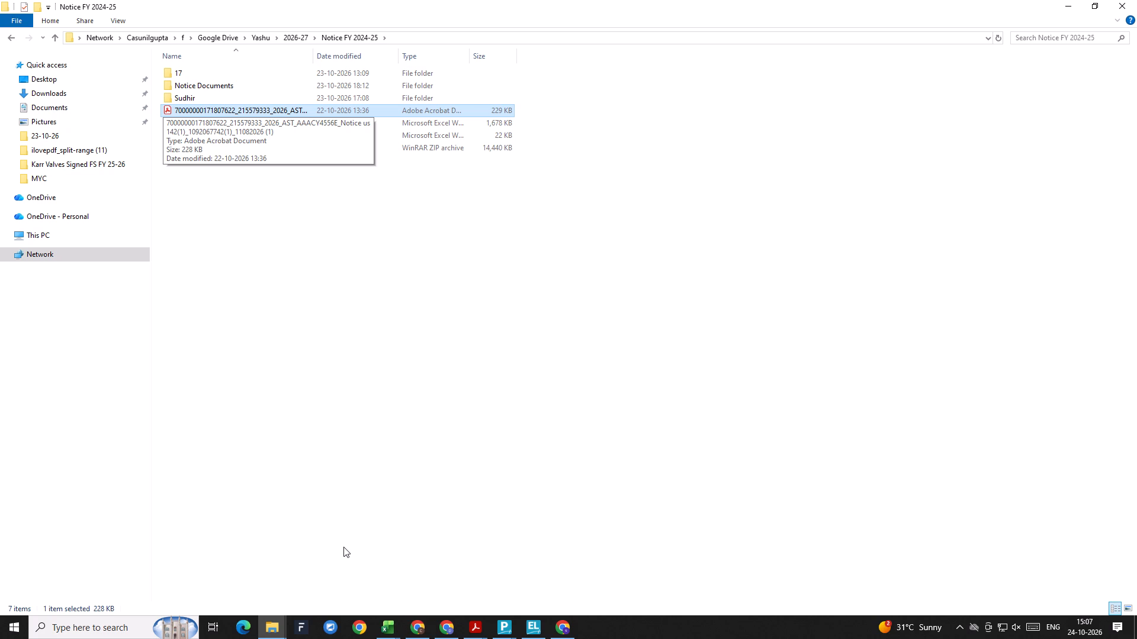
key("Down")
key("Down")
Open the Notice Documents subfolder within Notice FY 2024-25.
key("Up")
key("Up")
key("Up")
key("Up")
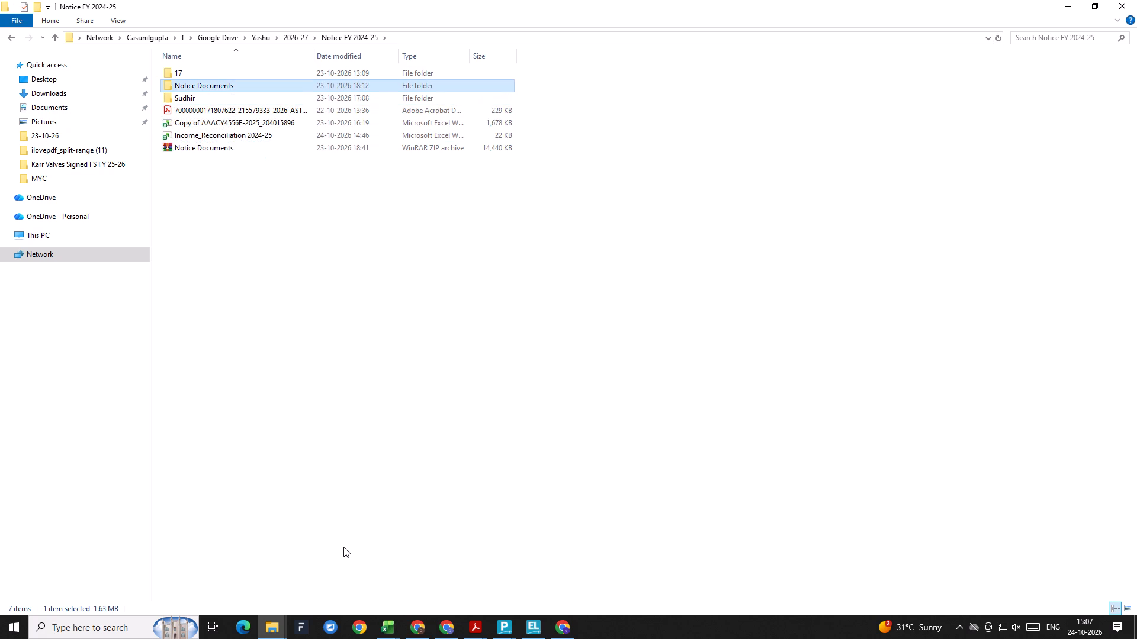
key("Down")
key("Up")
key("Return")
Open the P.17 folder within Notice Documents.
key("Down")
key("Down")
key("Down")
key("Down")
key("Down")
key("Down")
key("Down")
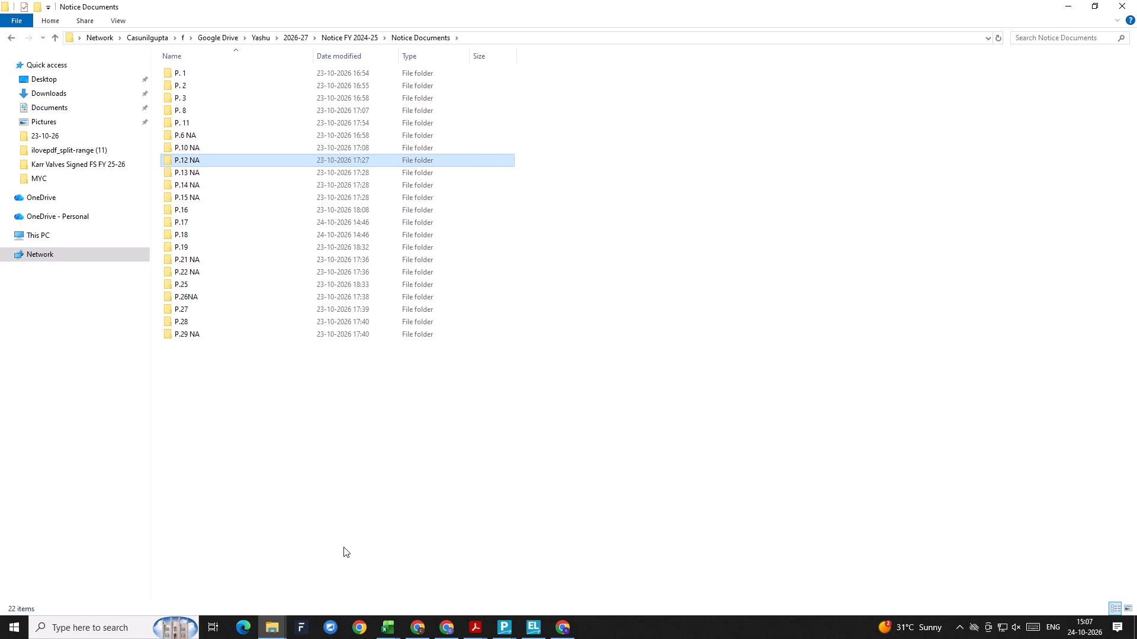
key("Down")
key("Down")
key("Down")
key("Down")
key("Down")
key("Return")
Open subfolder C of P.17 to check its contents.
key("Down")
key("Down")
key("Down")
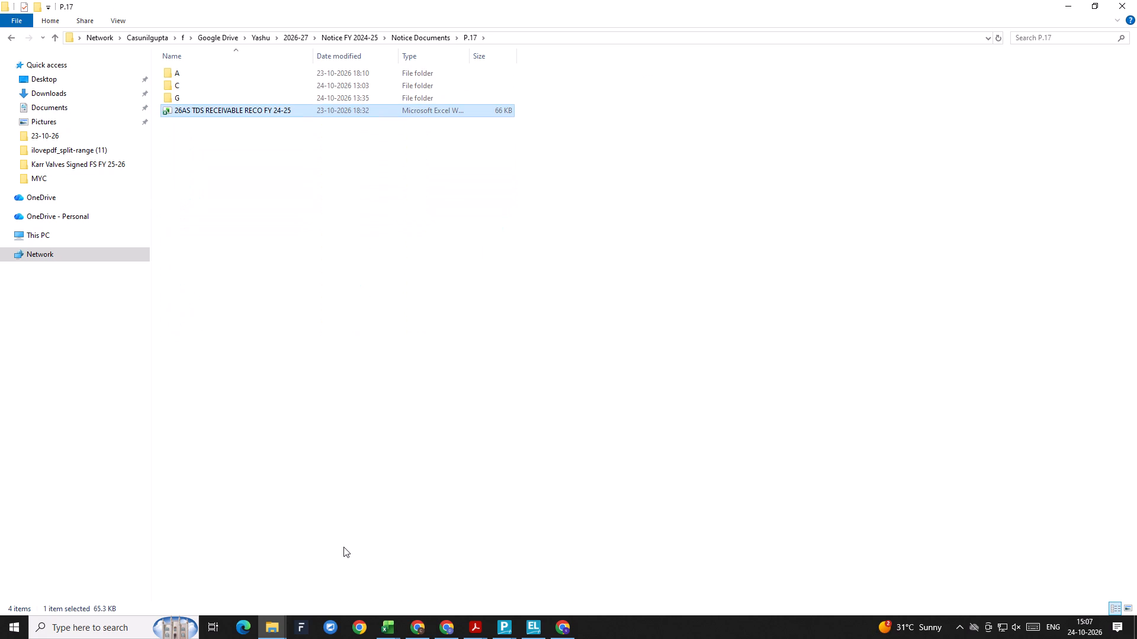
key("Up")
key("Up")
key("Return")
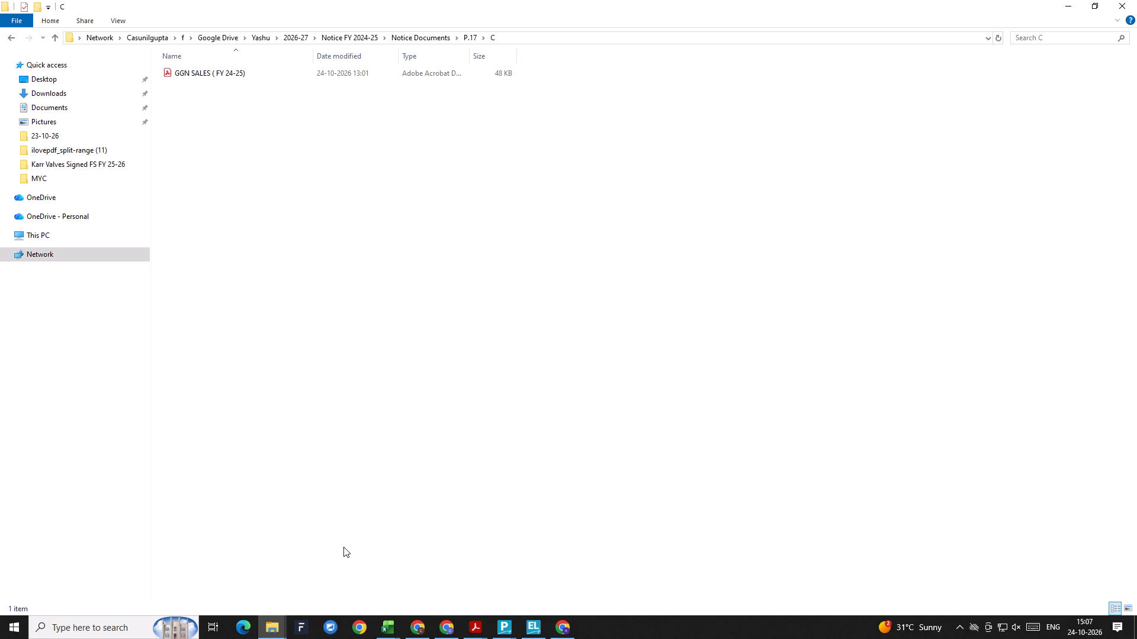
Return to the P.17 folder and open its subfolder G.
key("BackSpace")
key("Down")
key("Down")
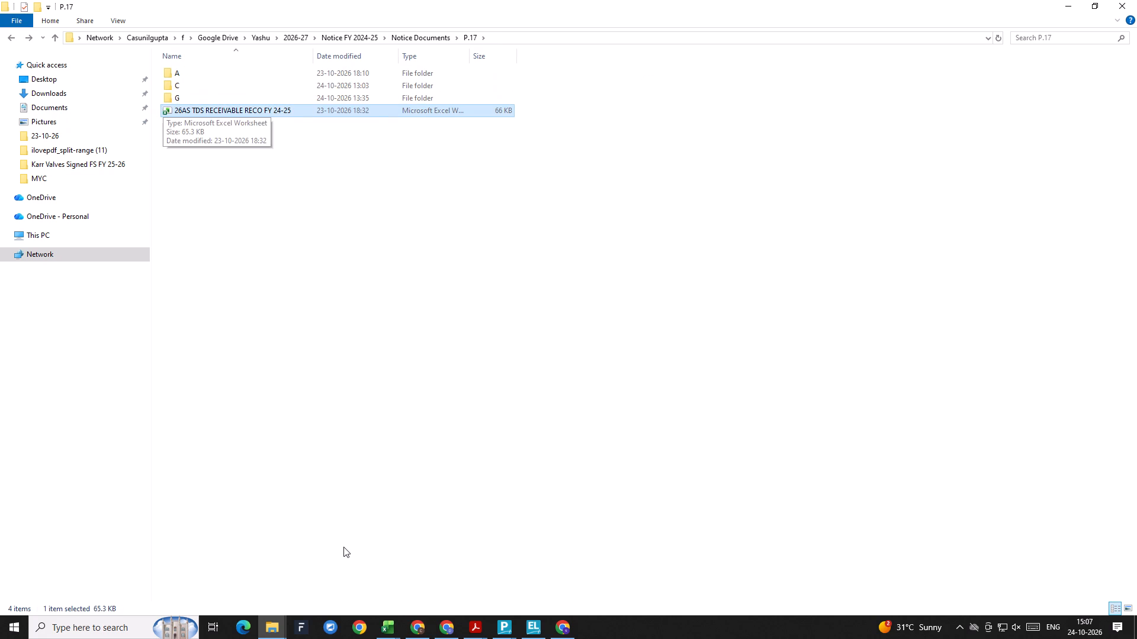
key("Up")
key("Return")
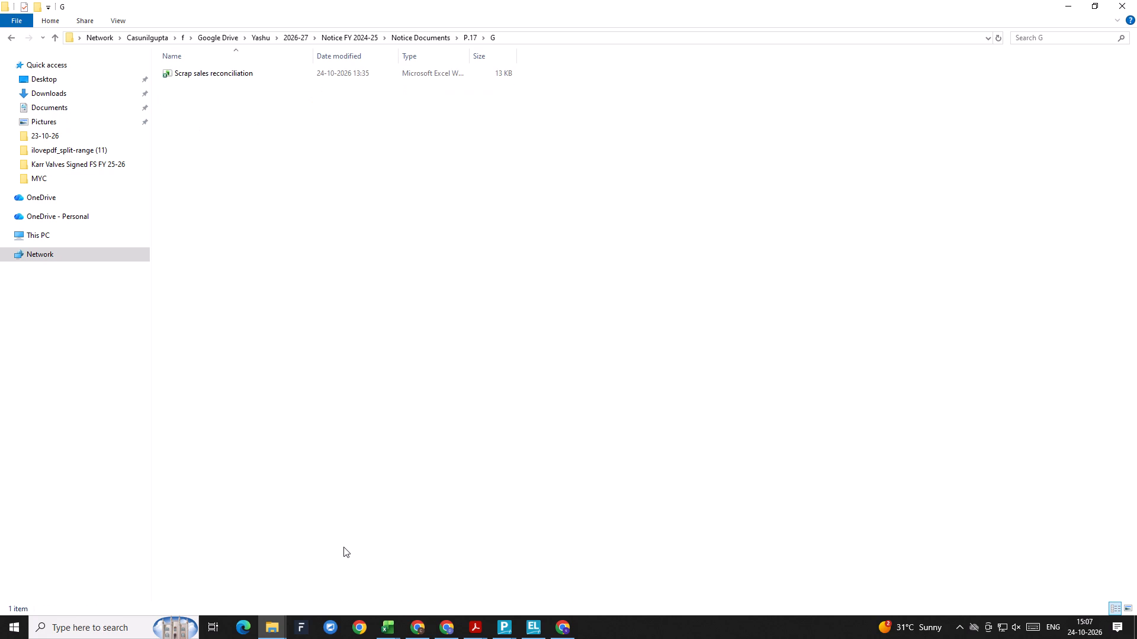
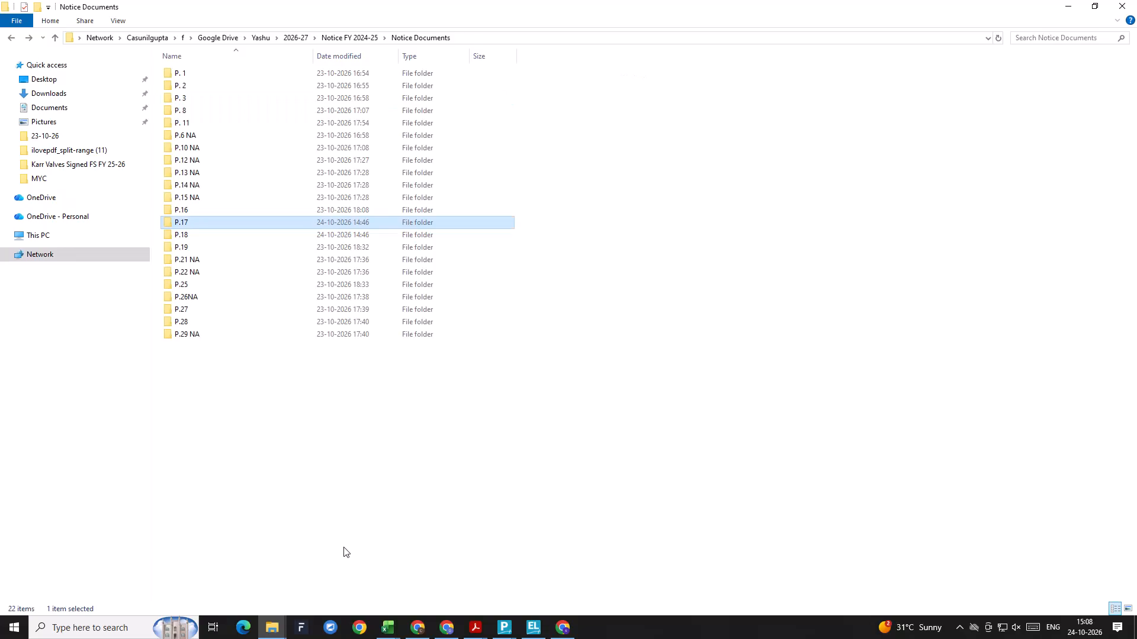
Go back up to the Notice FY 2024-25 folder and open the notice PDF.
key("BackSpace")
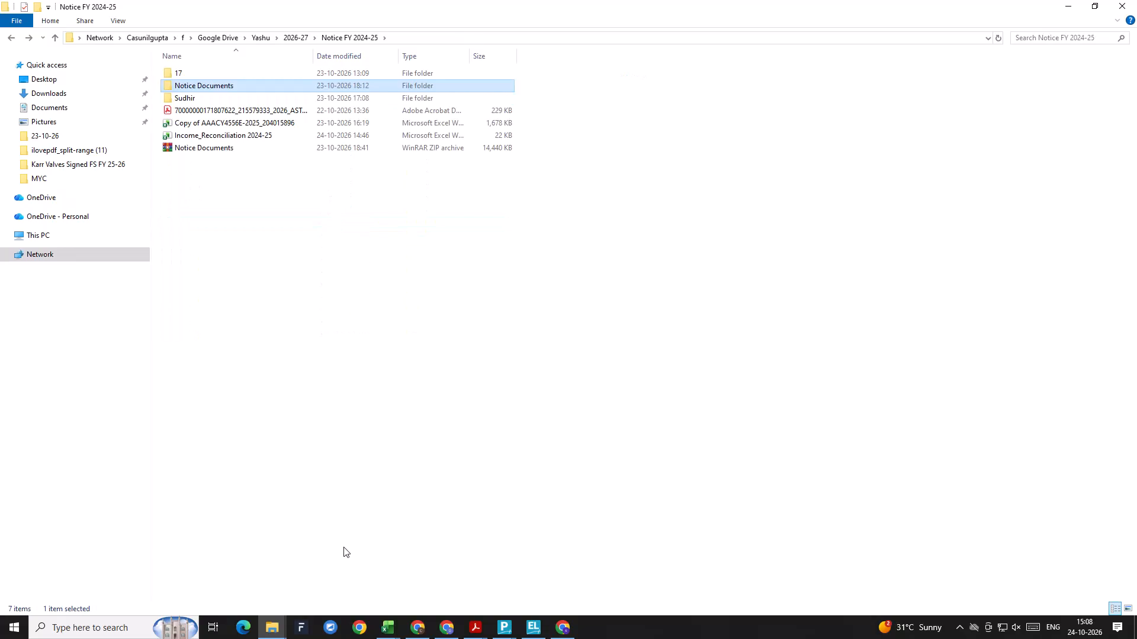
key("Down")
key("Down")
key("Return")
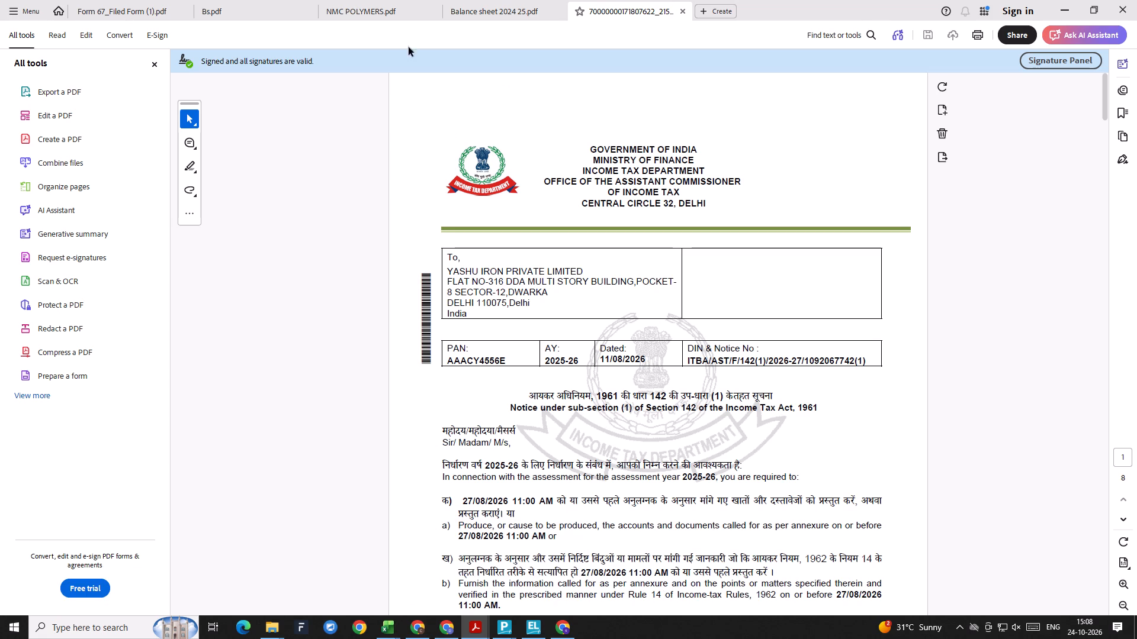
Look over the profit and loss statement in the Balance sheet 2024 25 PDF and close that document.
left_click(493, 20)
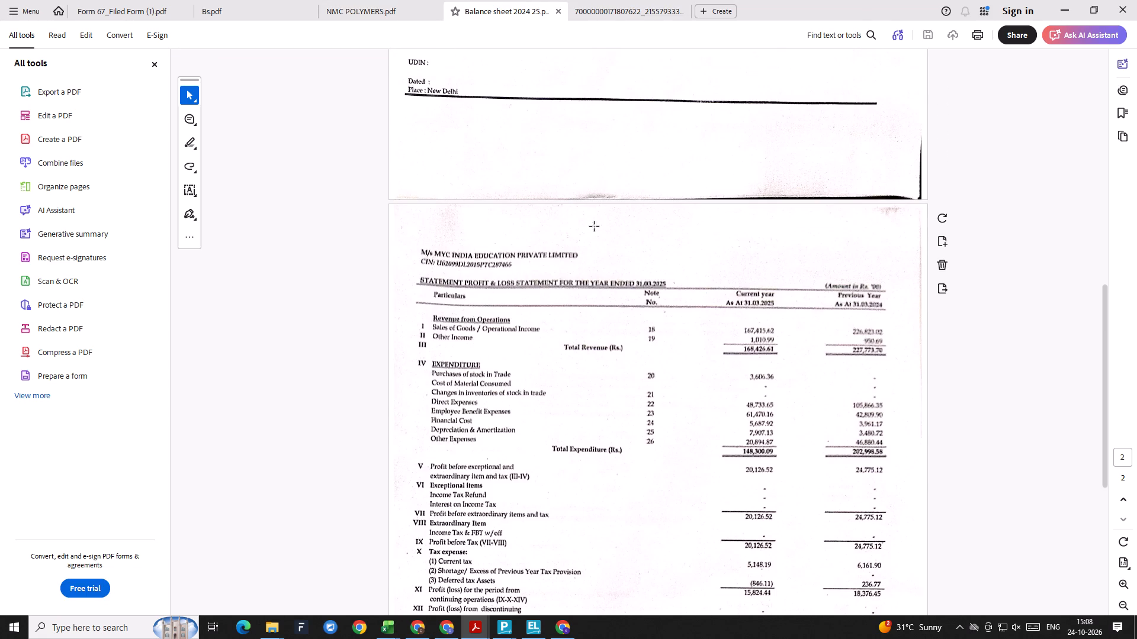
scroll(465, 290, "down", 8)
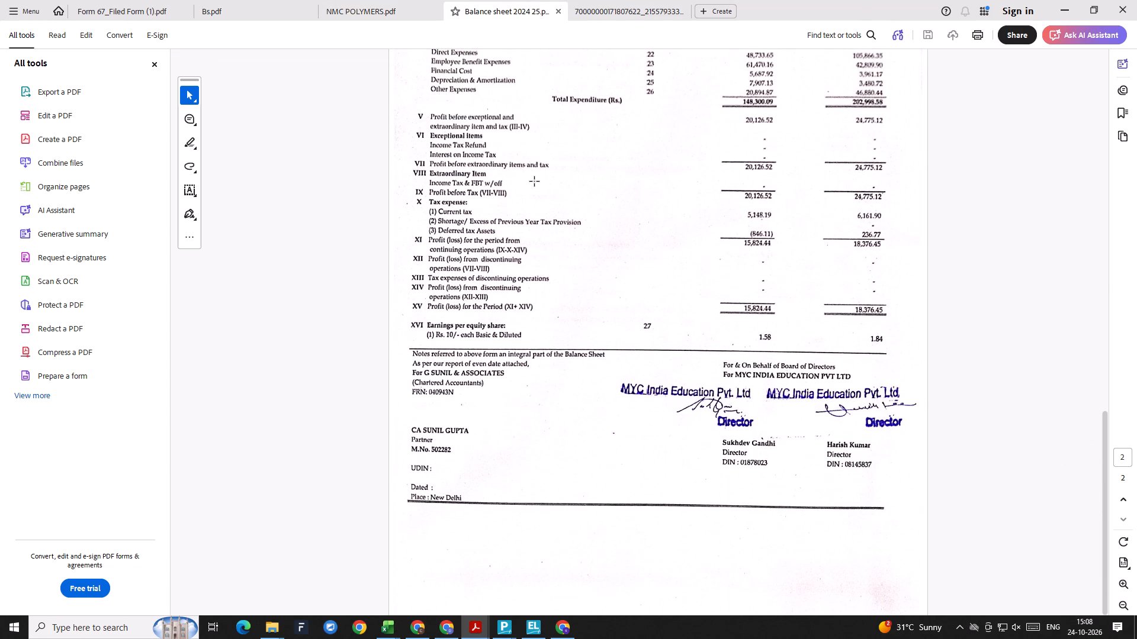
left_click(558, 12)
Examine the notice's annexure up to point 12, focusing on the unsecured, secured and squared-up loans wording in point 11.
scroll(492, 410, "down", 12)
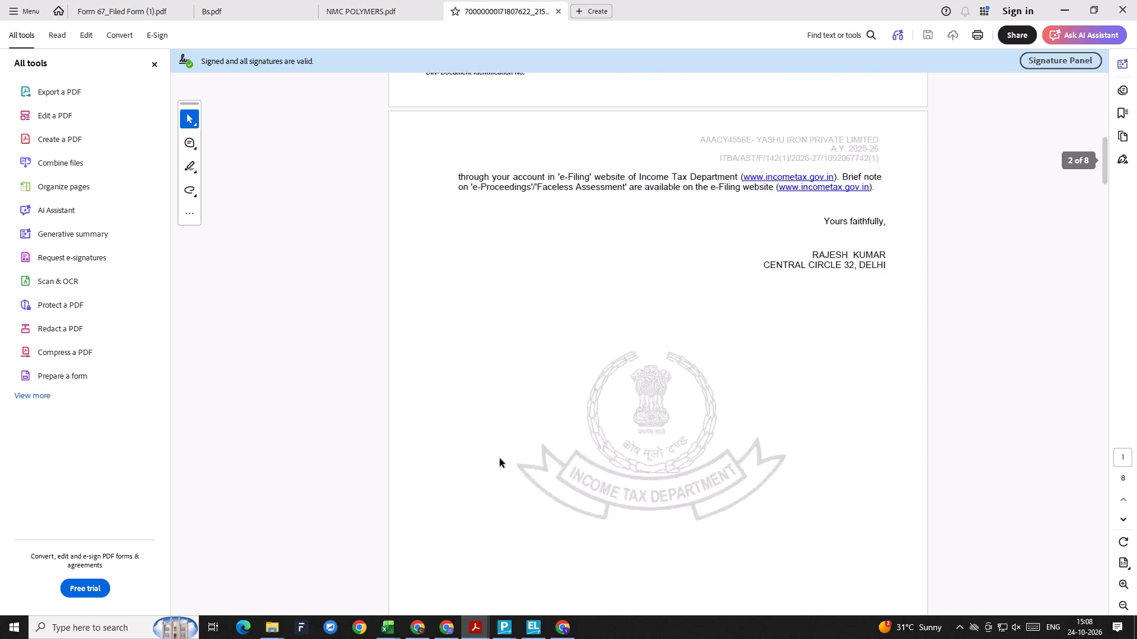
scroll(500, 459, "down", 5)
scroll(499, 460, "up", 1)
scroll(499, 460, "down", 20)
scroll(499, 460, "down", 4)
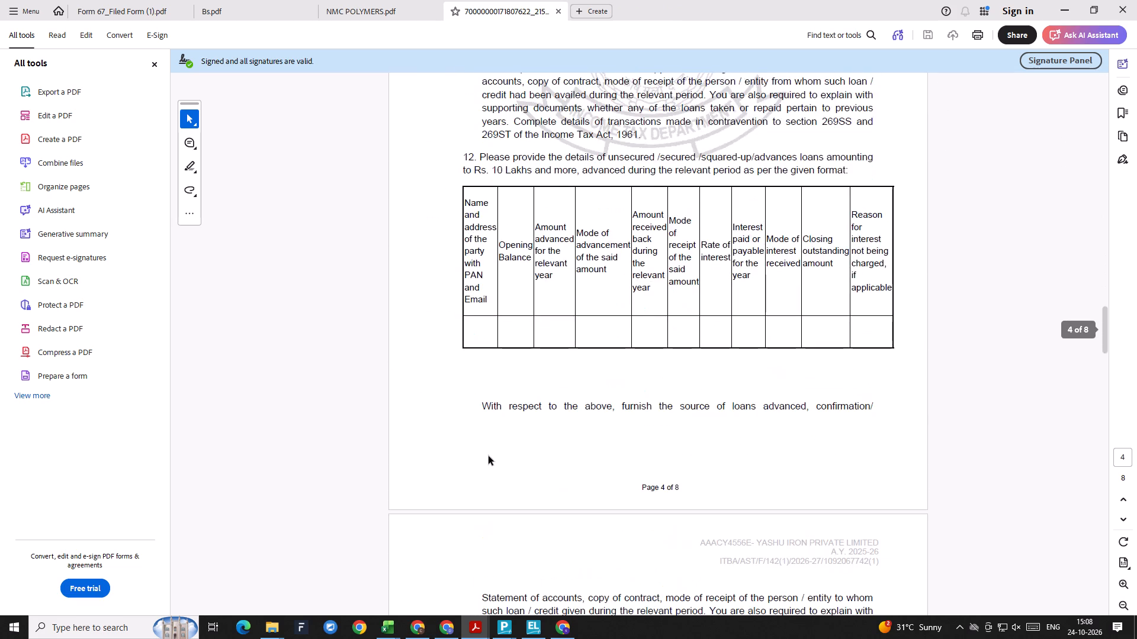
scroll(487, 452, "down", 2)
scroll(484, 445, "up", 10)
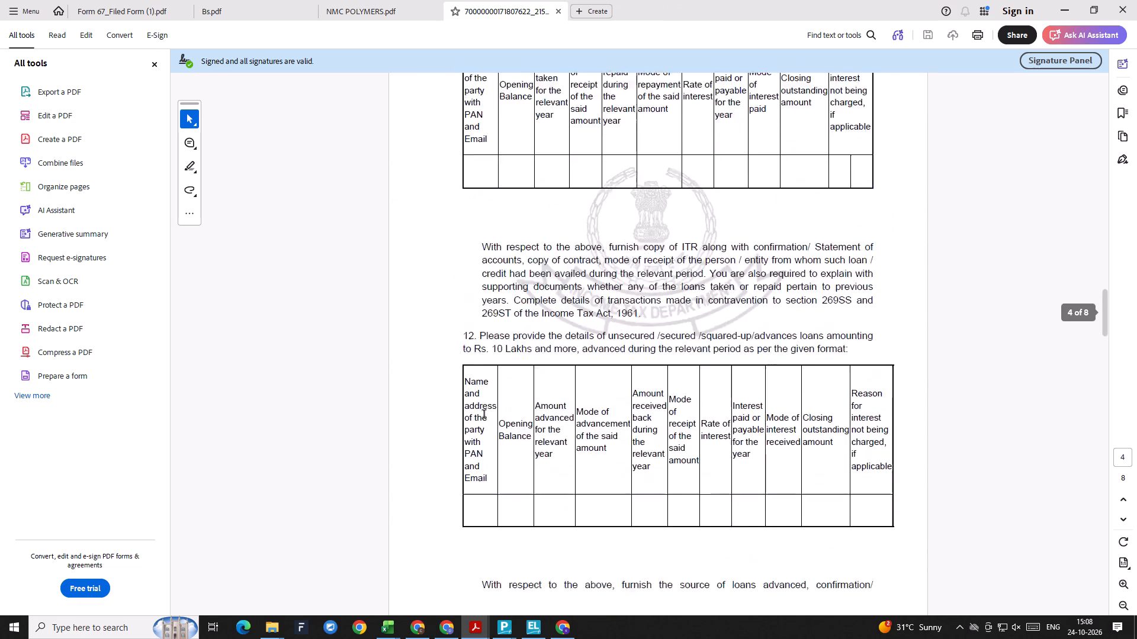
scroll(528, 411, "up", 5)
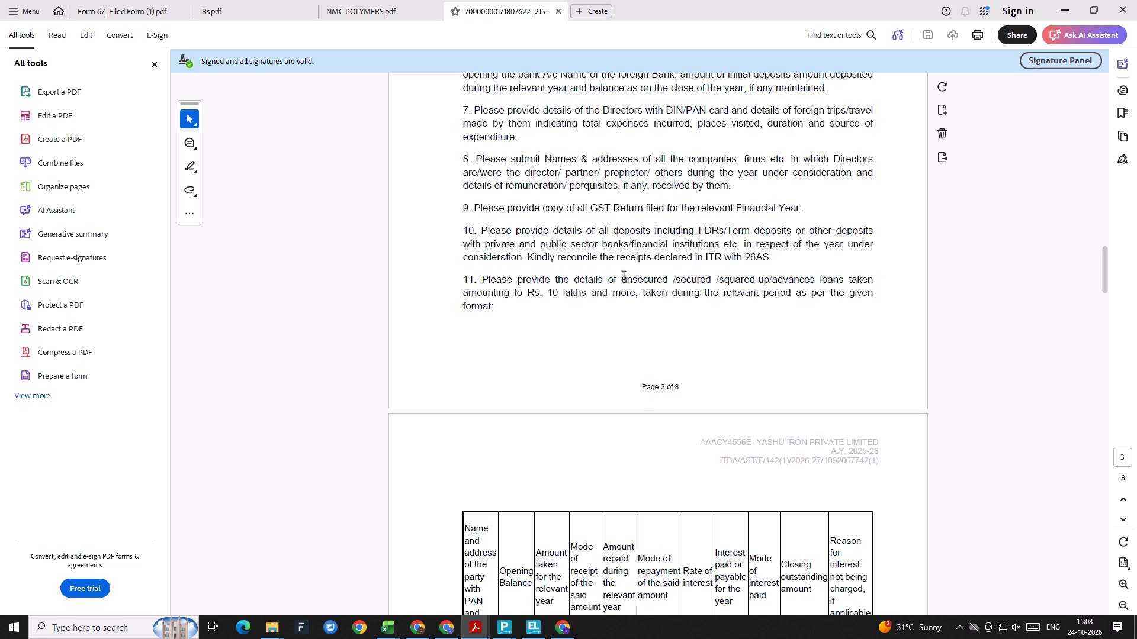
left_click_drag(624, 276, 711, 281)
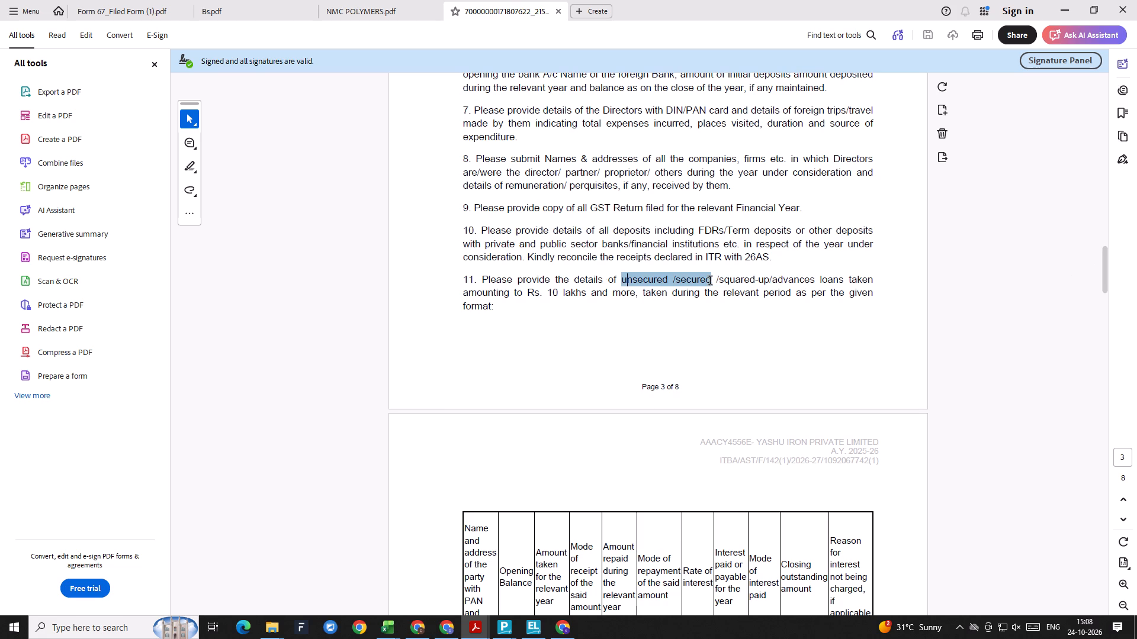
left_click_drag(711, 281, 749, 279)
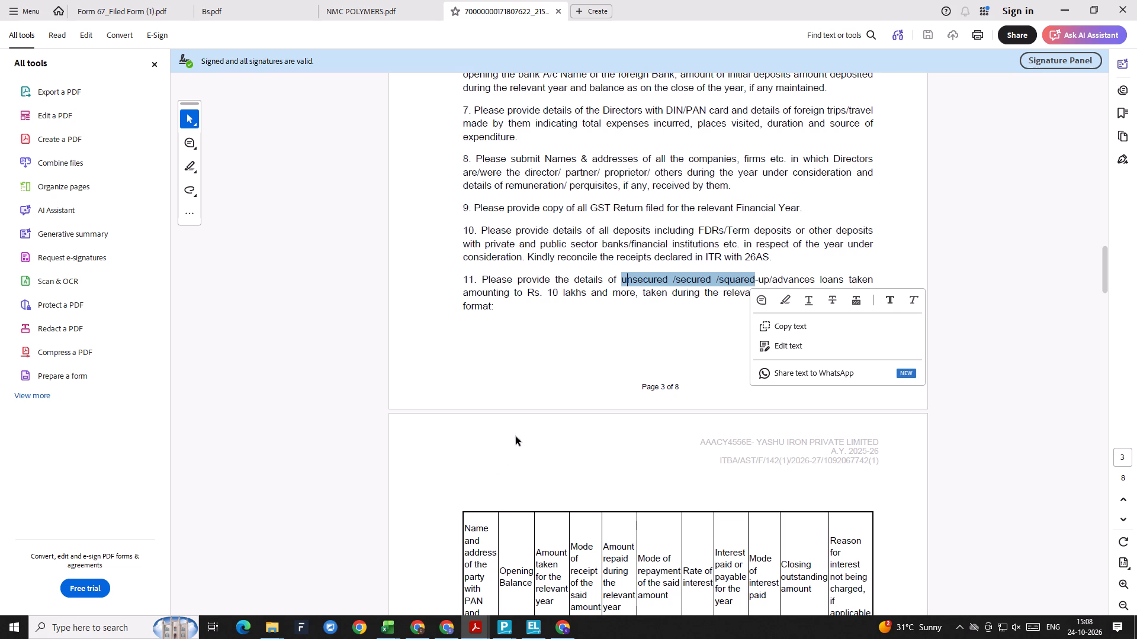
left_click(558, 364)
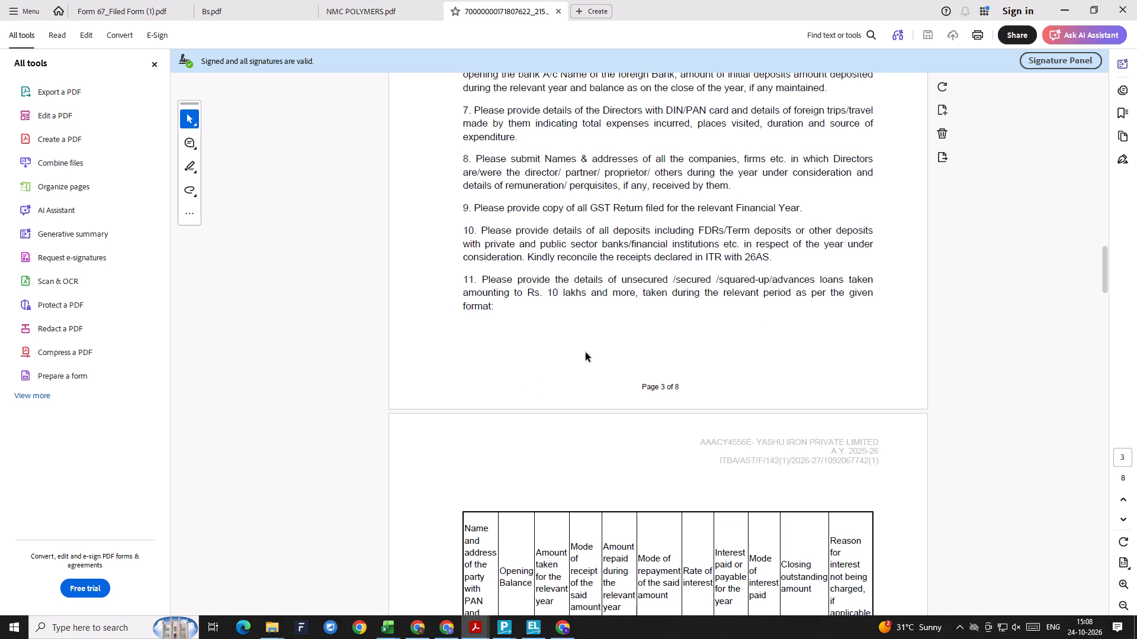
left_click(586, 353)
Read on through the notice to point 17 on scrap sales and examine its sub-points a to g.
scroll(589, 341, "down", 1)
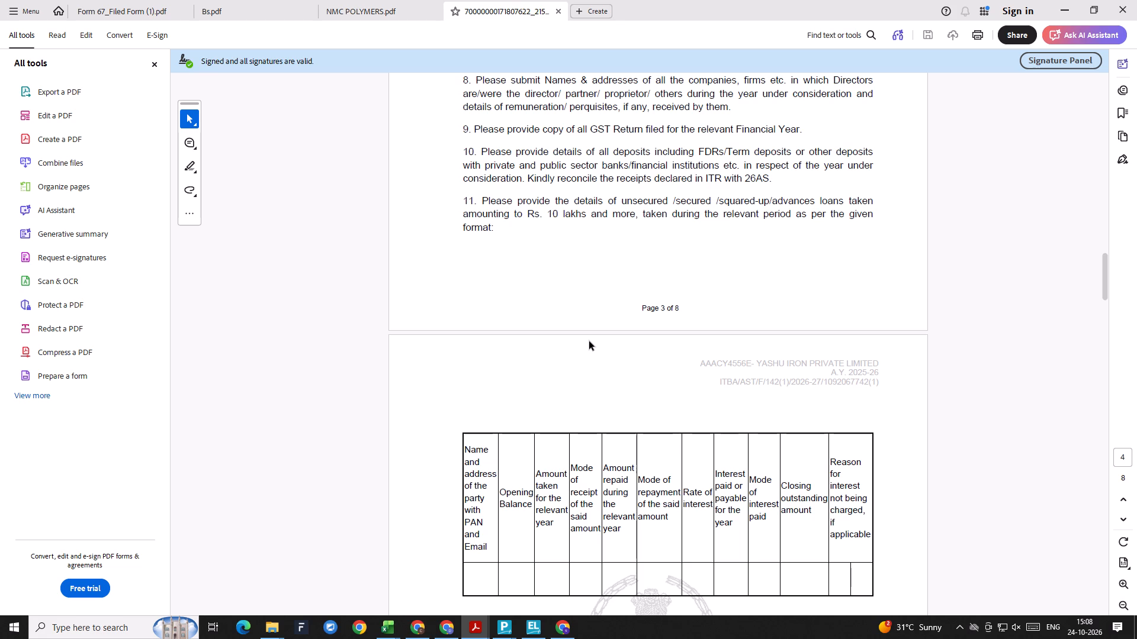
scroll(637, 401, "down", 8)
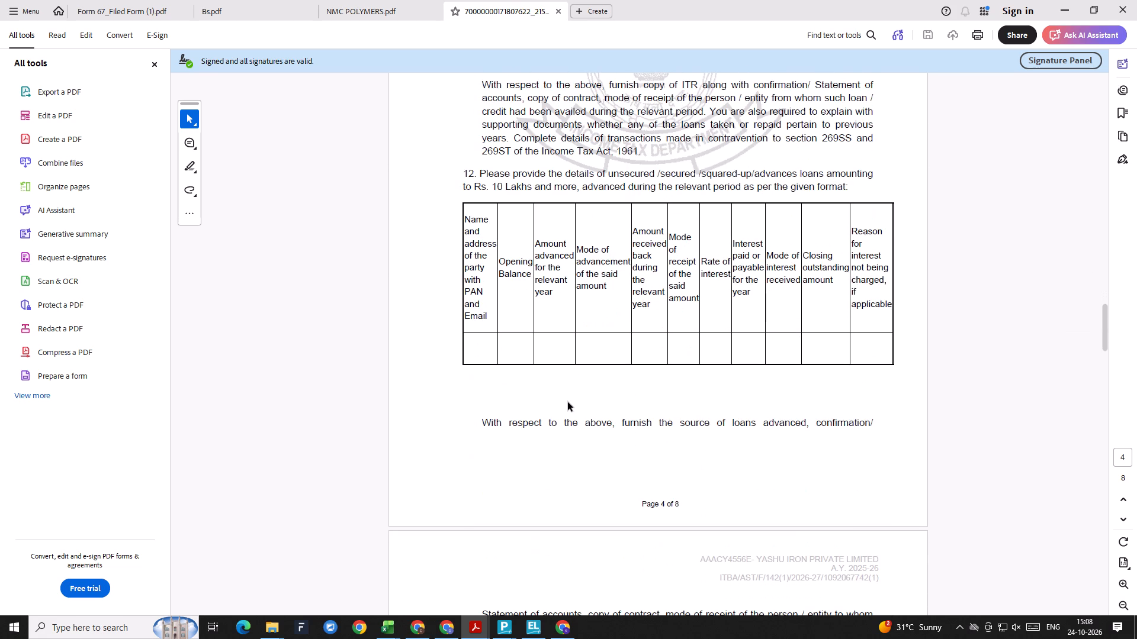
scroll(568, 402, "down", 2)
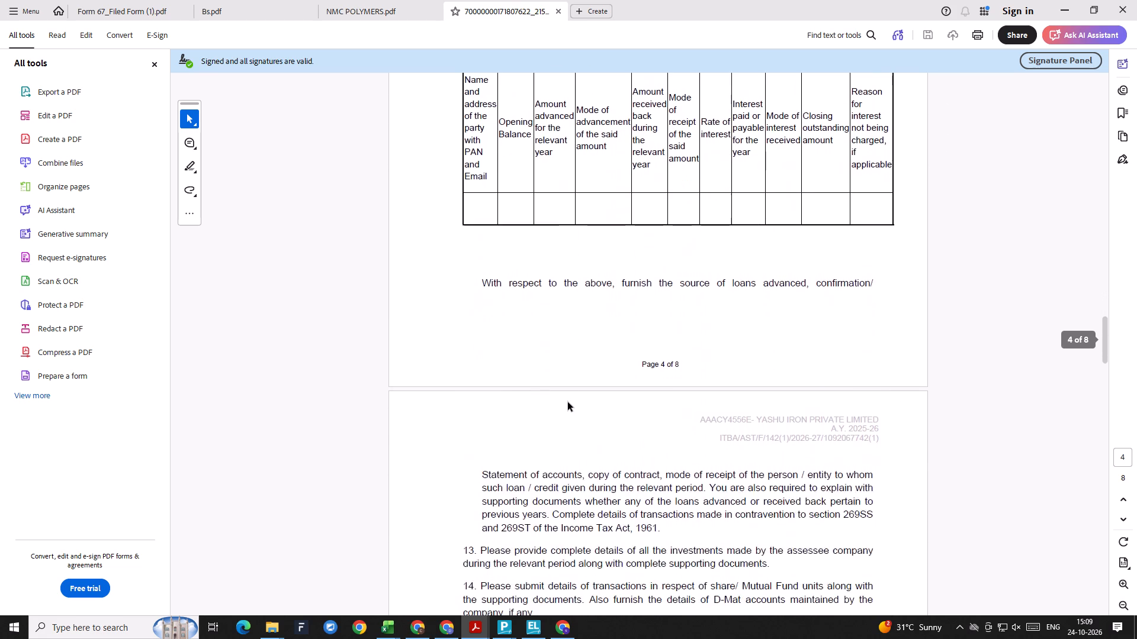
scroll(567, 401, "down", 9)
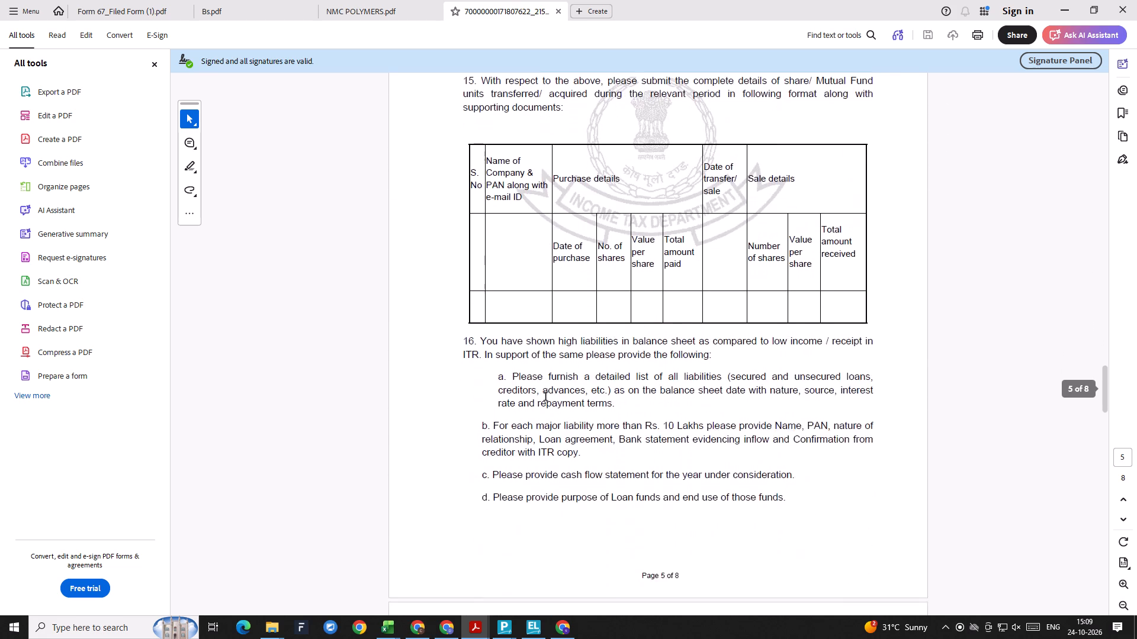
scroll(546, 397, "down", 6)
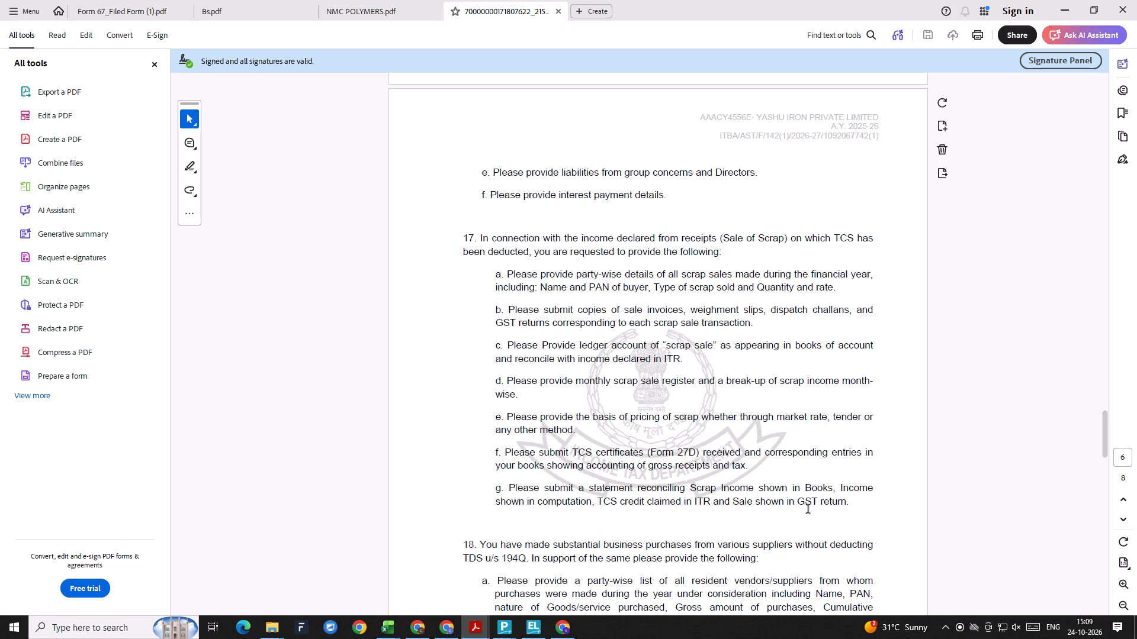
Switch to the Notice FY 2024-25 window in File Explorer and open the P.17 folder within Notice Documents.
left_click(274, 628)
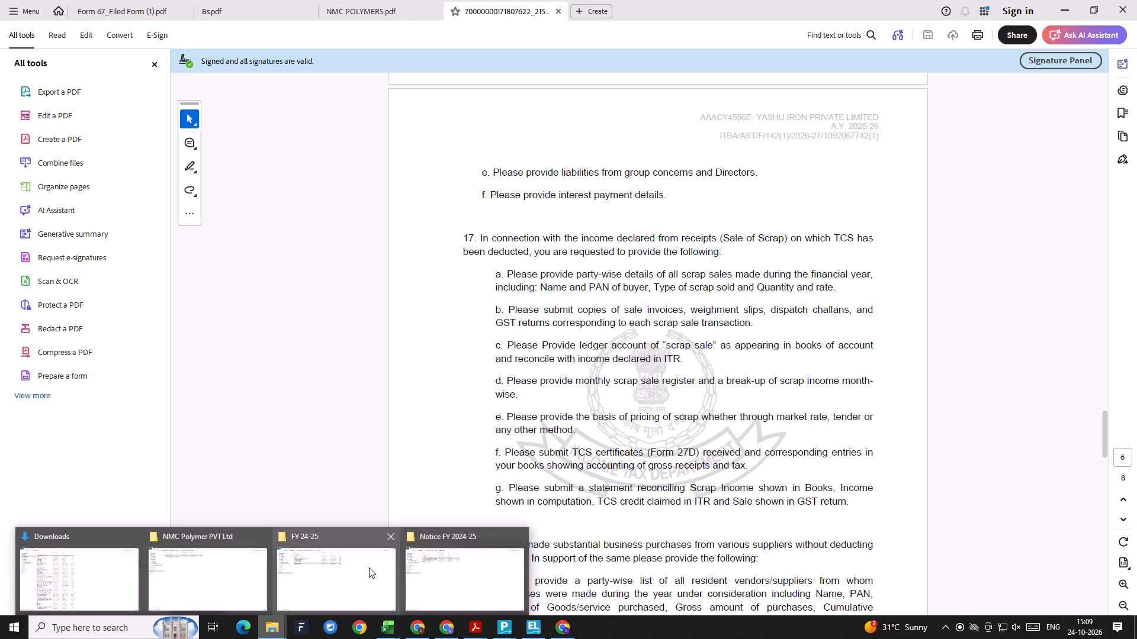
left_click(462, 568)
key("Up")
key("Up")
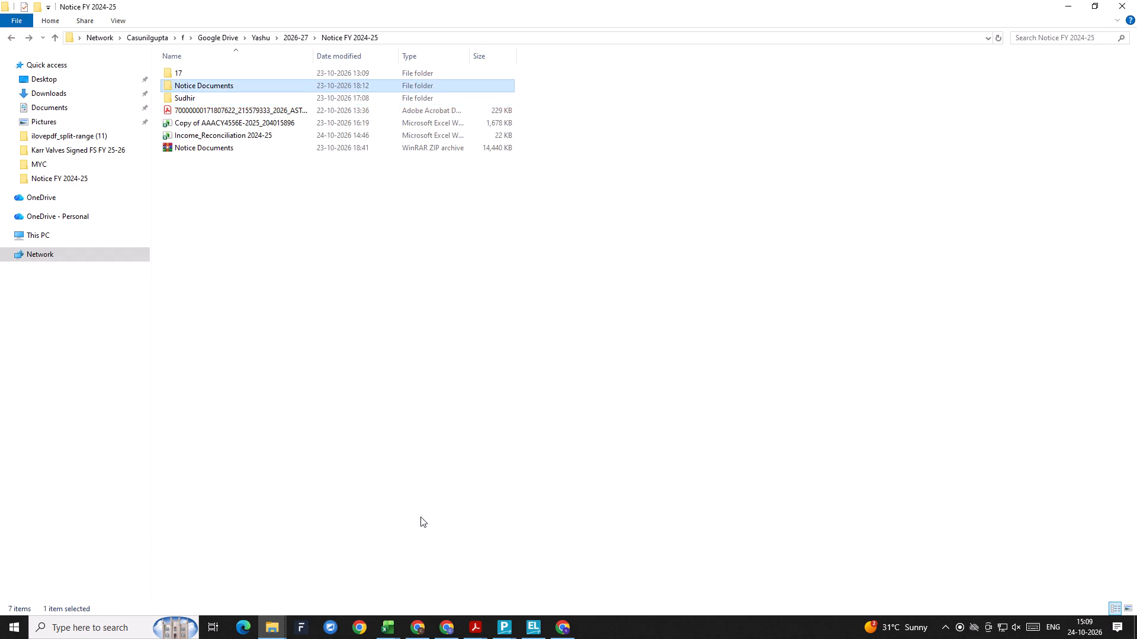
key("Return")
key("Down")
key("Down")
key("Down")
key("Down")
key("Down")
key("Down")
key("Down")
key("Down")
key("Down")
key("Down")
key("Down")
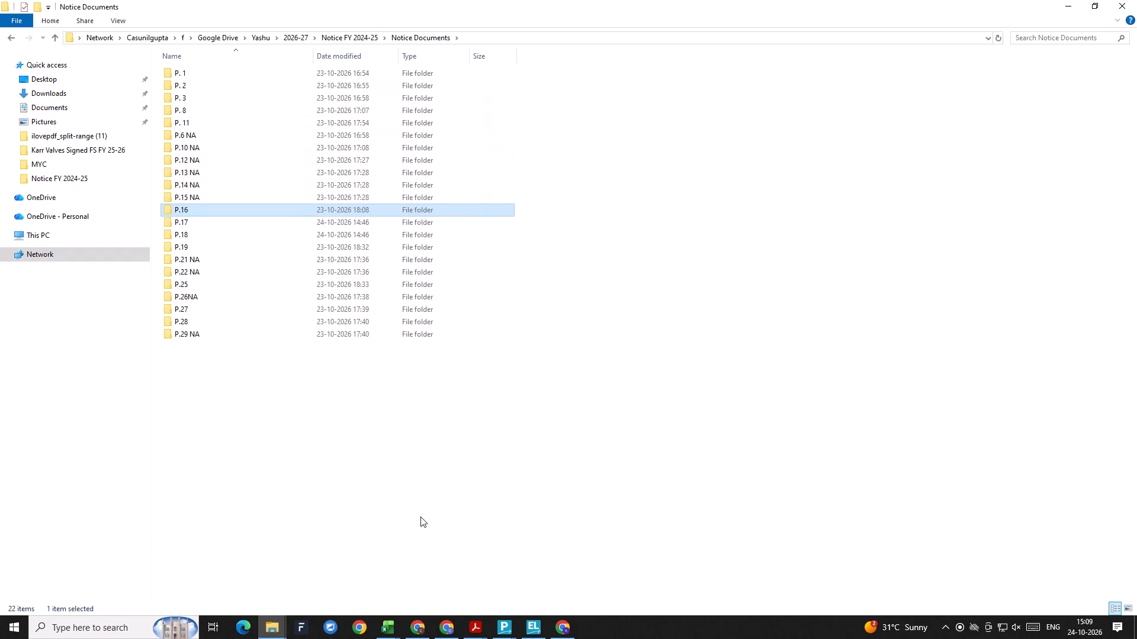
key("Down")
key("Return")
Open the Scrap sales reconciliation workbook from subfolder G of P.17 as read-only.
key("Down")
key("Down")
key("Down")
key("Up")
key("Return")
key("Down")
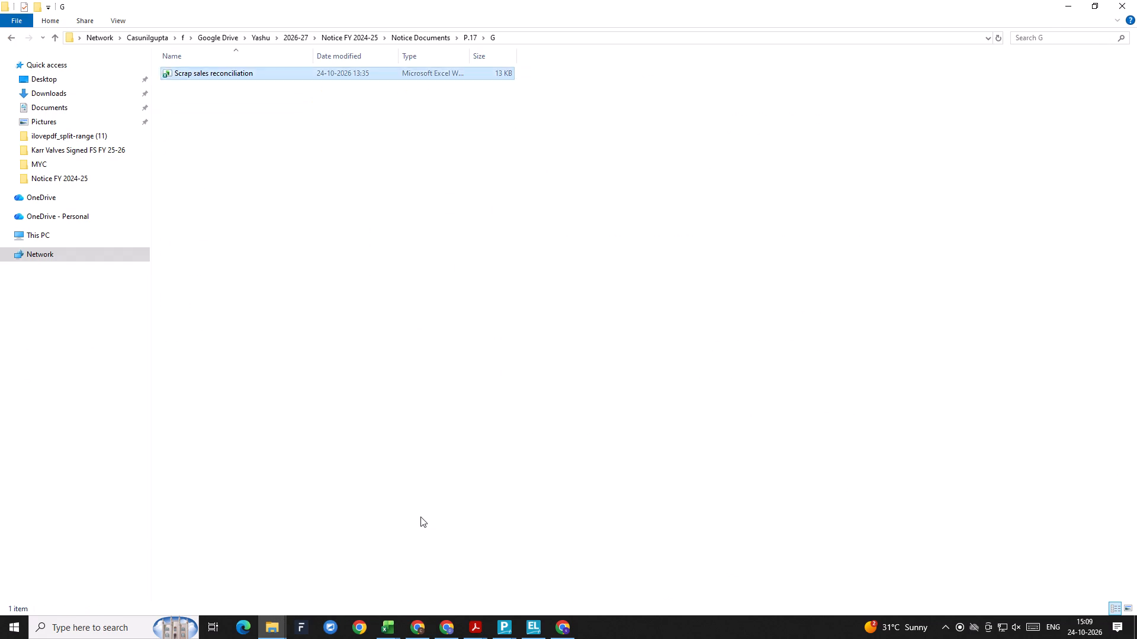
key("Return")
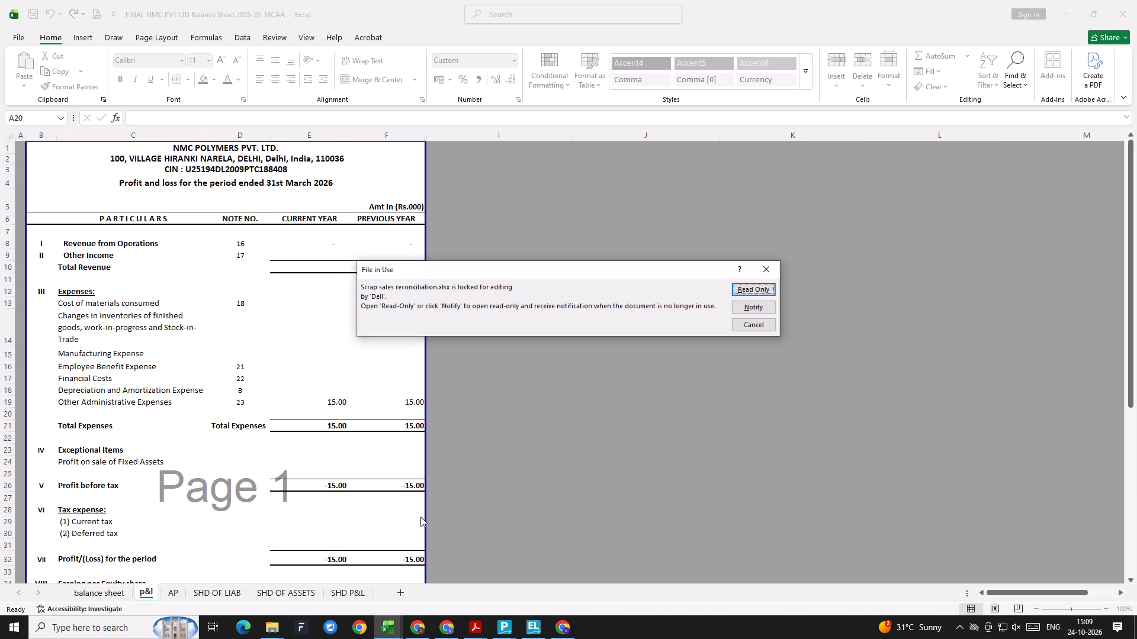
key("Return")
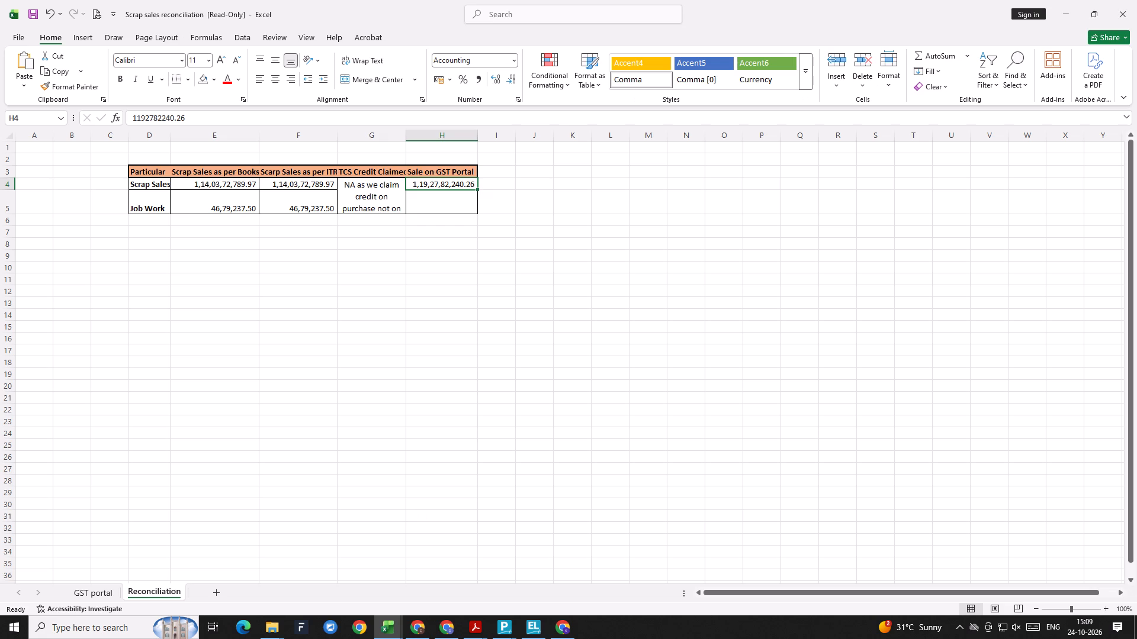
AutoFit the column widths of the entire Reconciliation sheet.
key("ctrl+a")
key("ctrl+a")
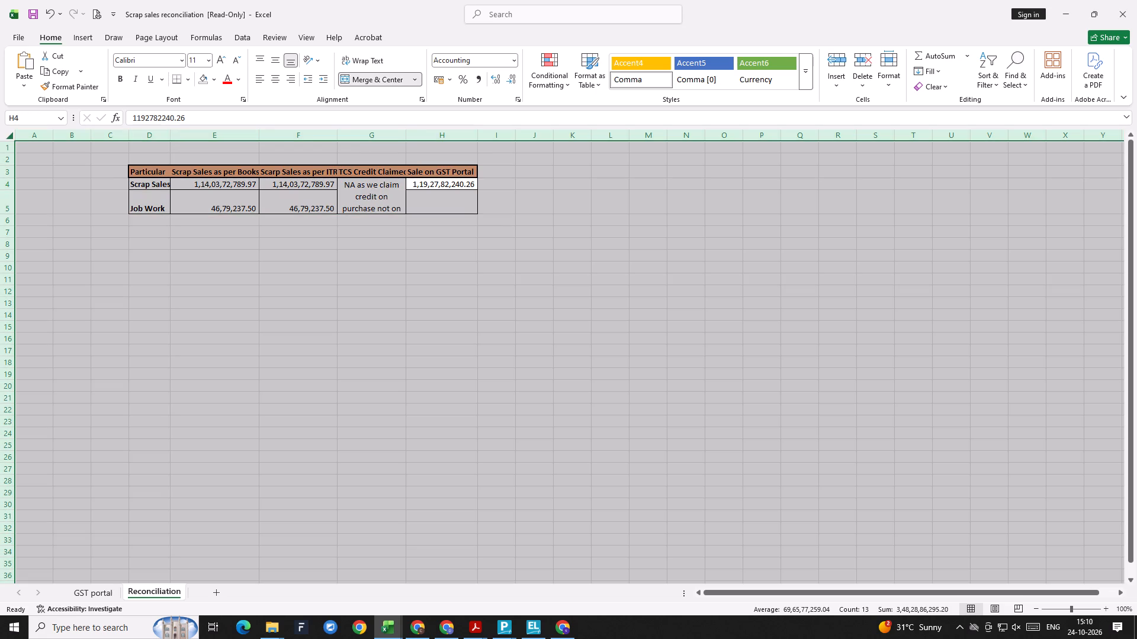
key("alt+h")
key("alt+o")
key("alt+i")
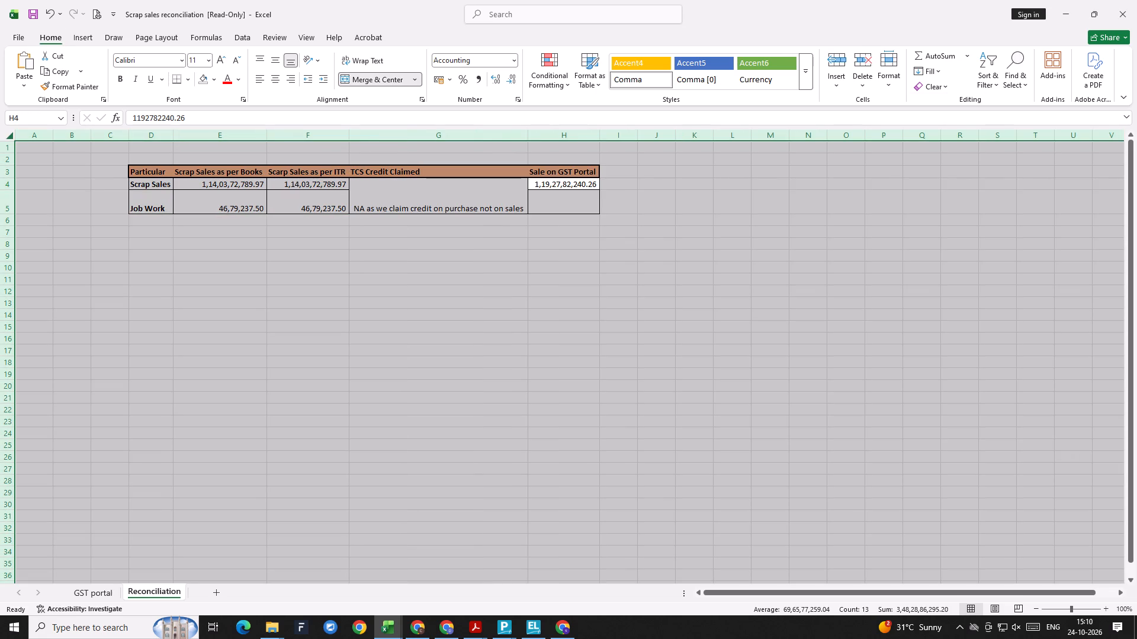
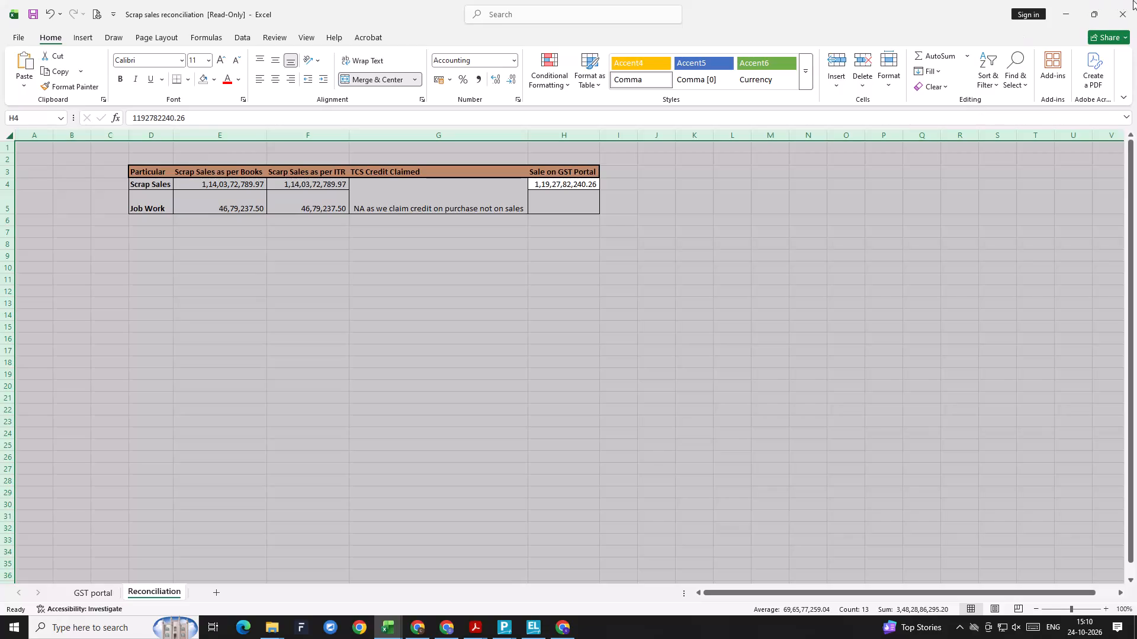
Close the Scrap sales reconciliation workbook without saving the changes.
left_click(1133, 0)
left_click(569, 301)
left_click(560, 331)
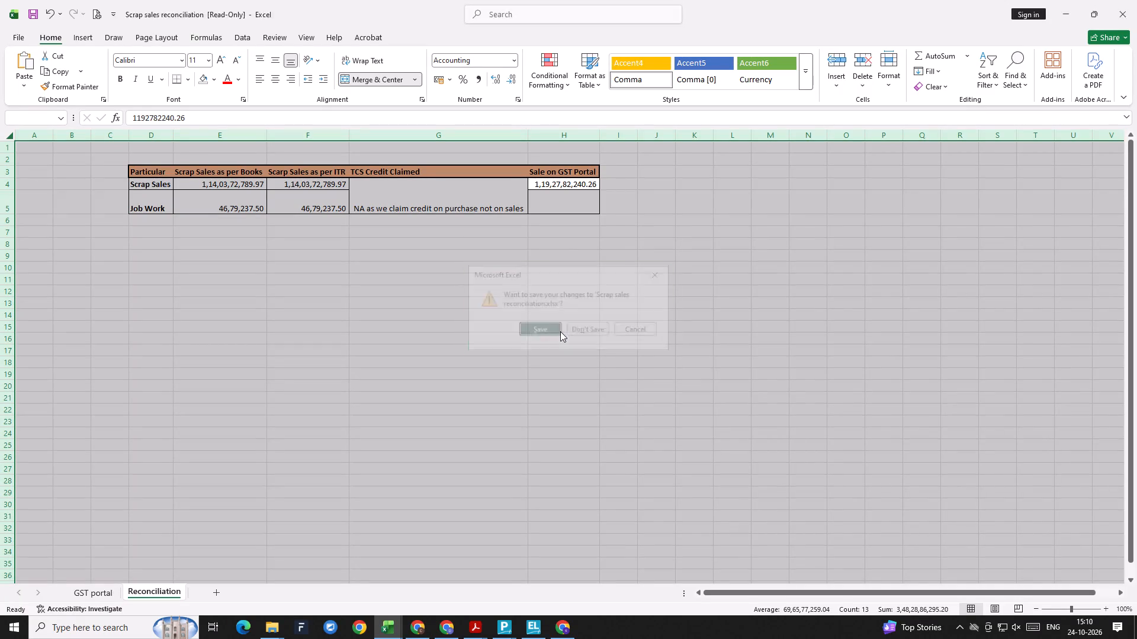
left_click(638, 351)
left_click(642, 363)
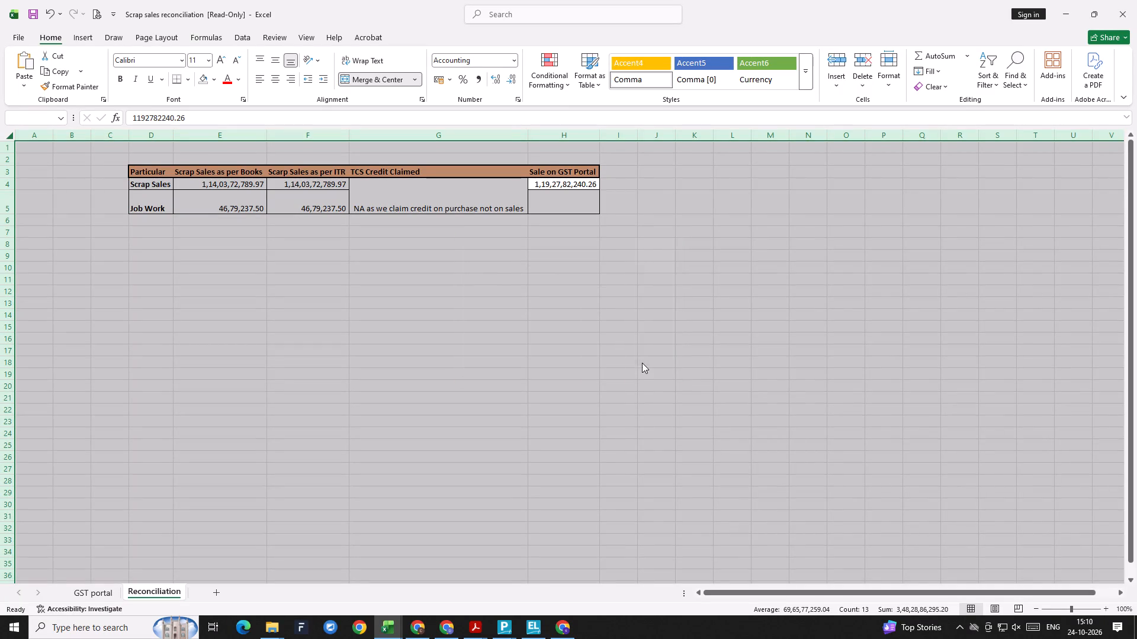
key("Escape")
key("Escape")
left_click(1136, 0)
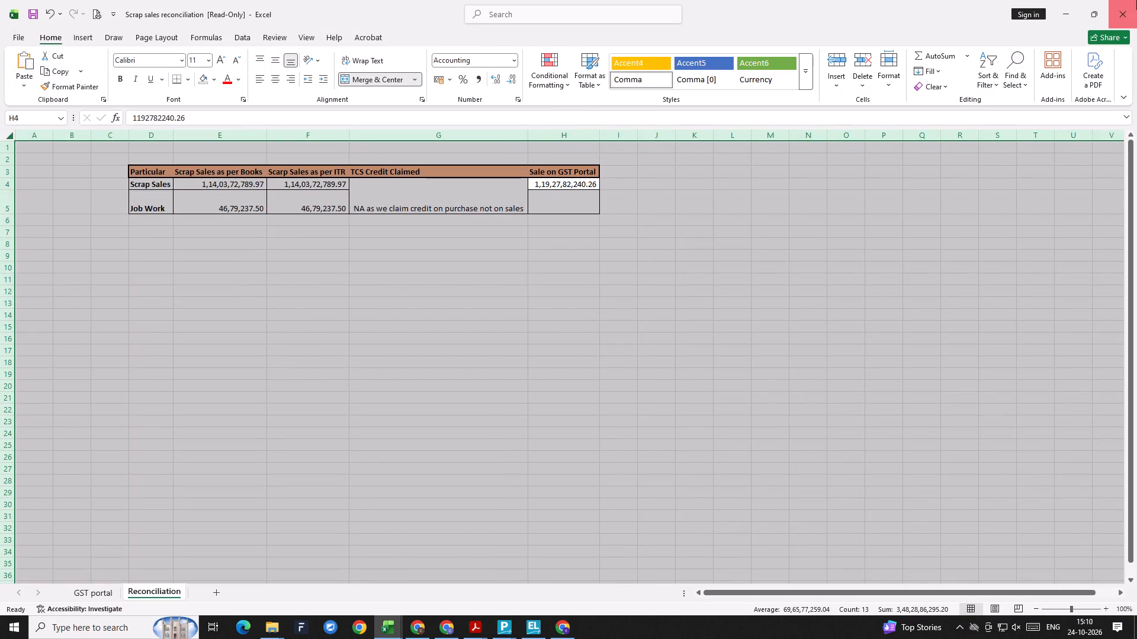
left_click(574, 331)
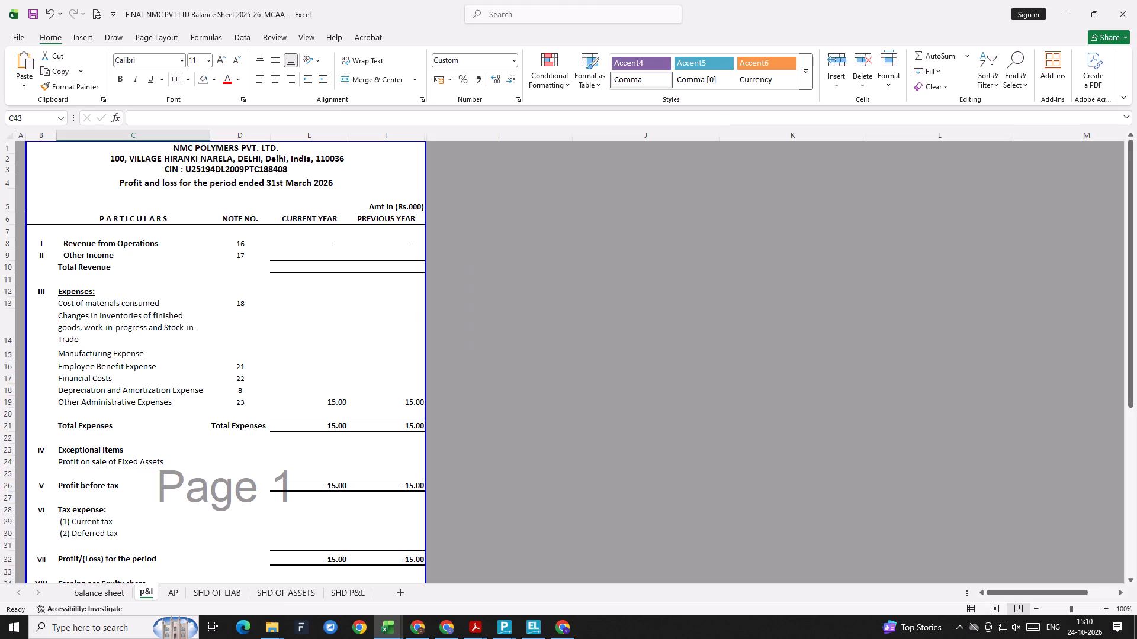
Switch to File Explorer and check the contents of the P.17 folder and its subfolder C.
key("alt+Tab")
key("BackSpace")
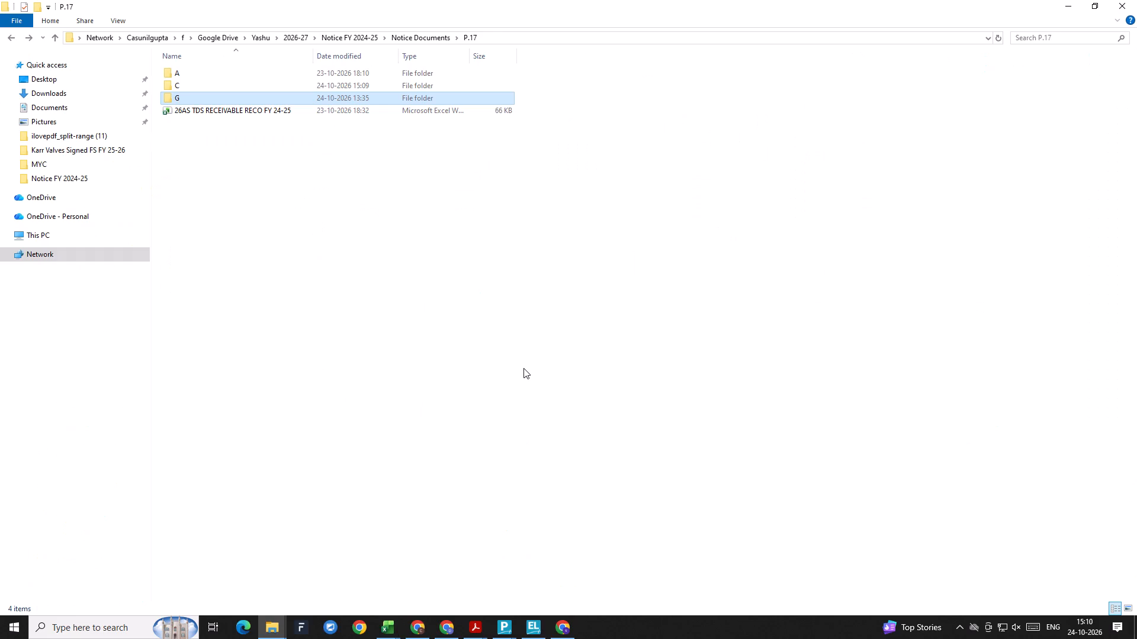
key("BackSpace")
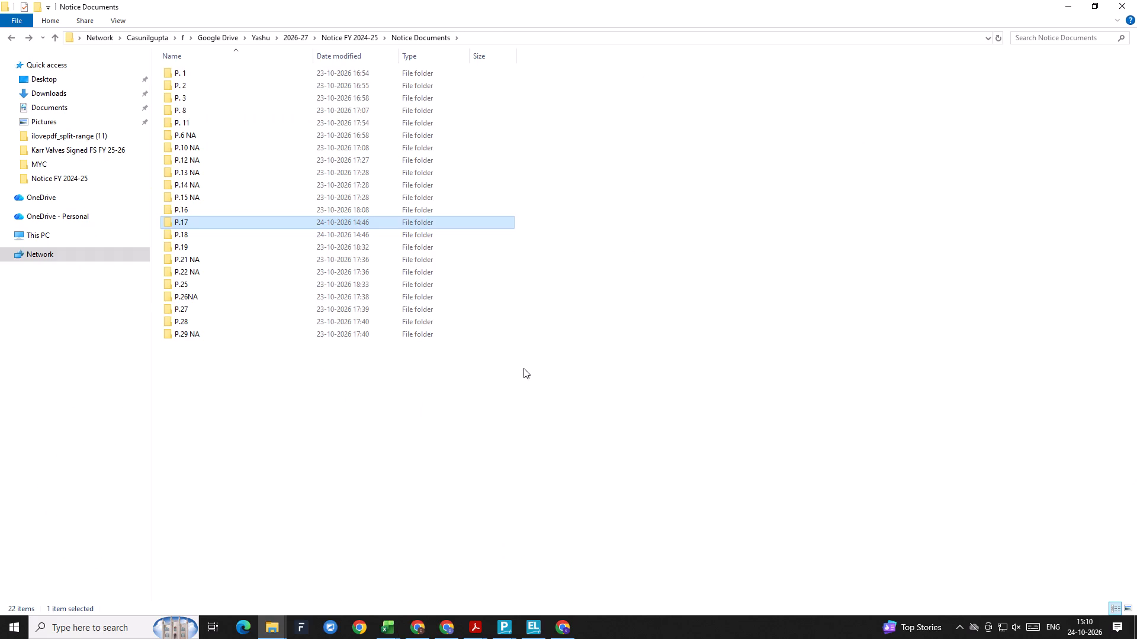
key("Up")
key("Down")
key("Return")
key("Down")
key("Up")
key("Down")
key("Return")
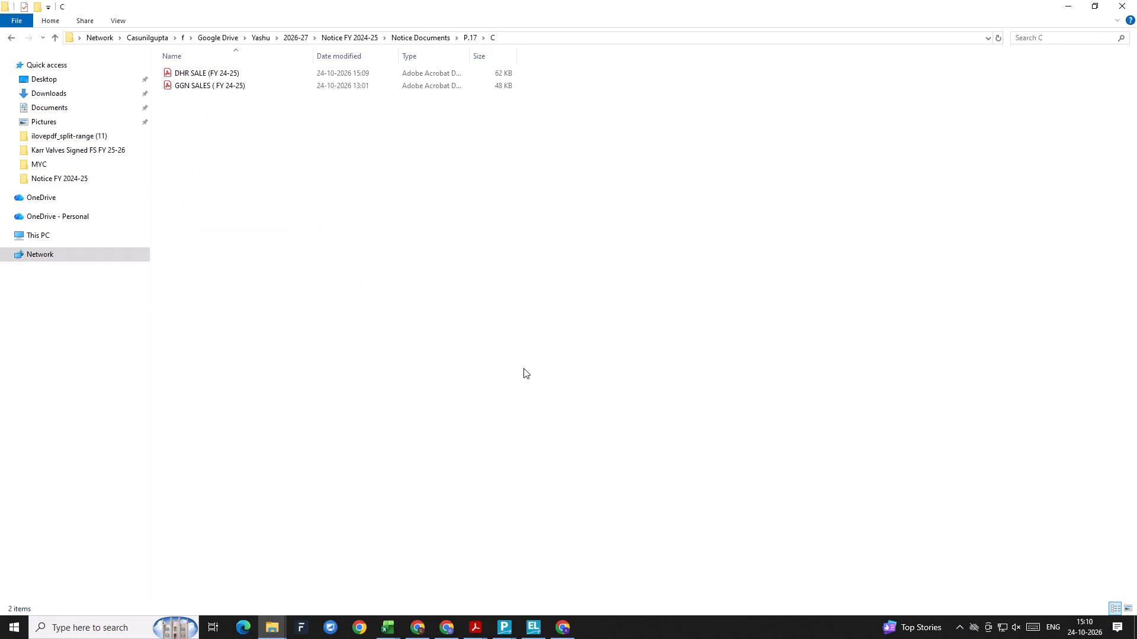
key("BackSpace")
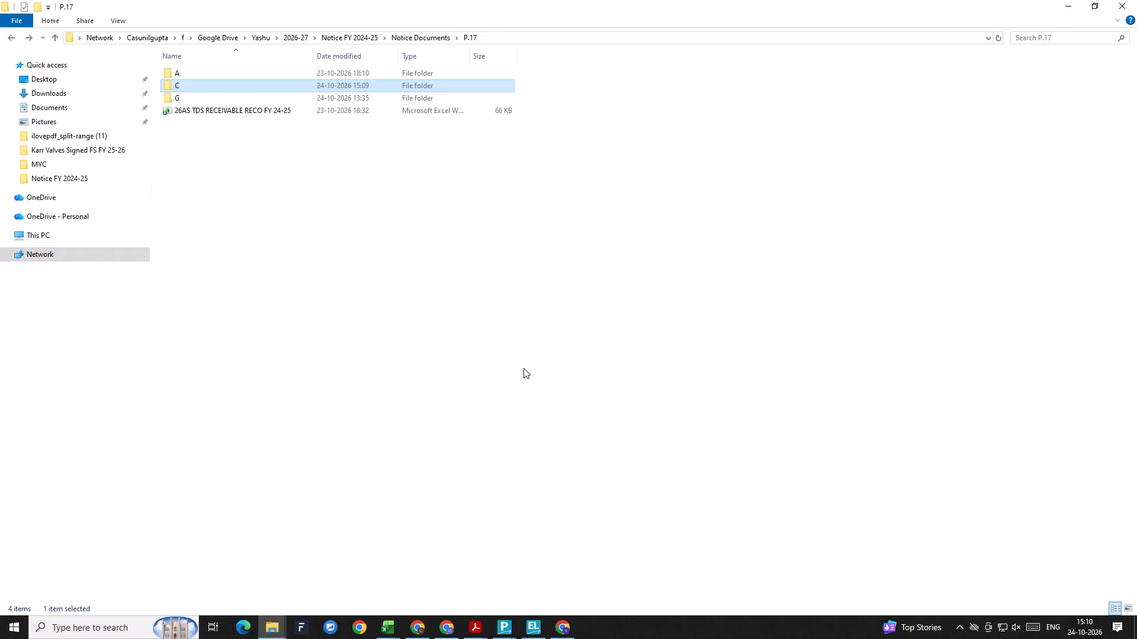
Check the contents of the P.18 folder in Notice Documents.
key("BackSpace")
key("Down")
key("Return")
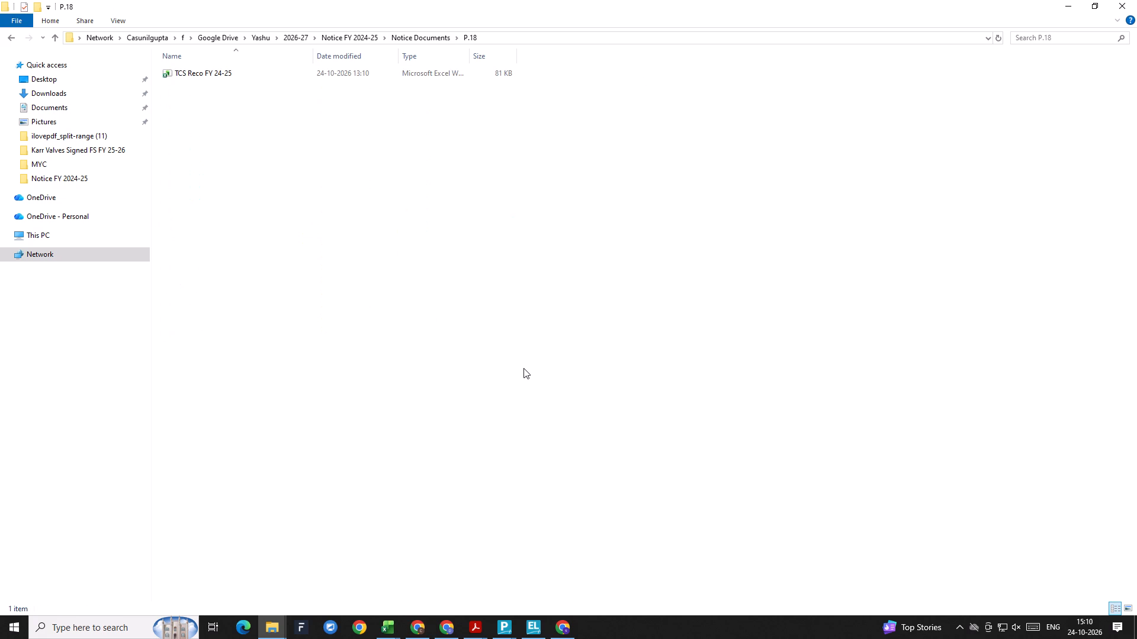
key("Down")
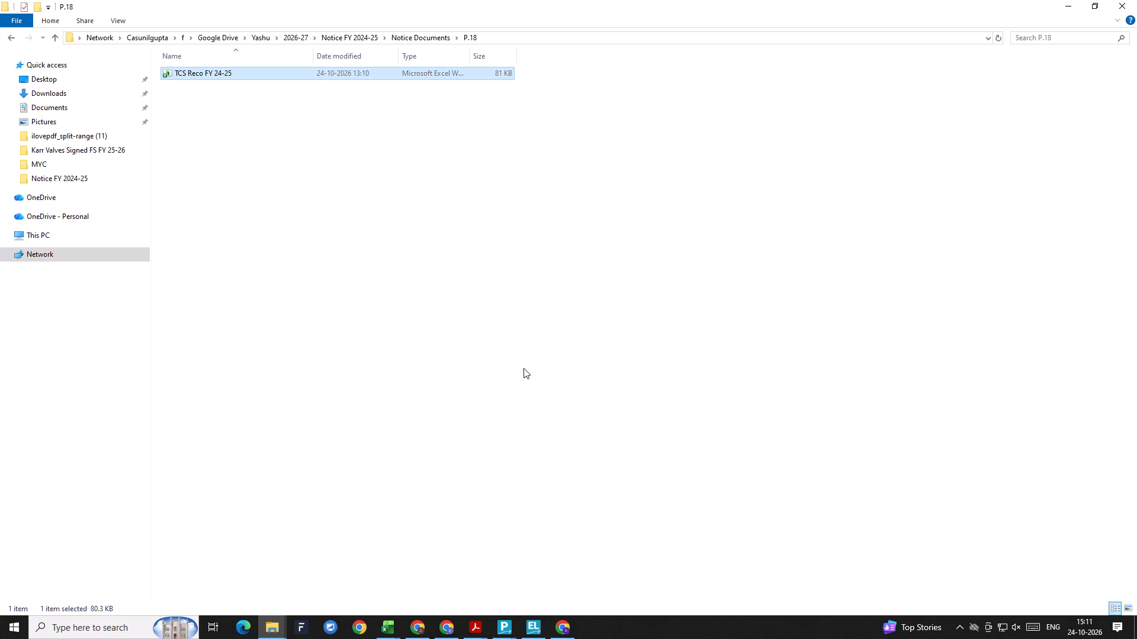
key("BackSpace")
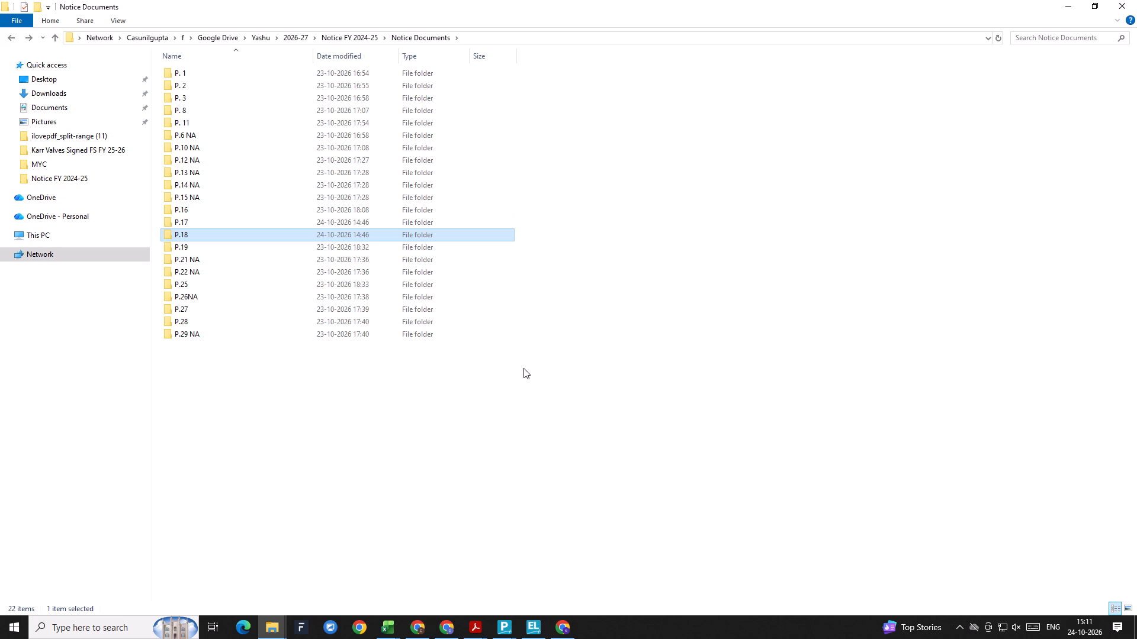
Open the Income_Reconciliation 2024-25 workbook from the Notice FY 2024-25 folder.
key("BackSpace")
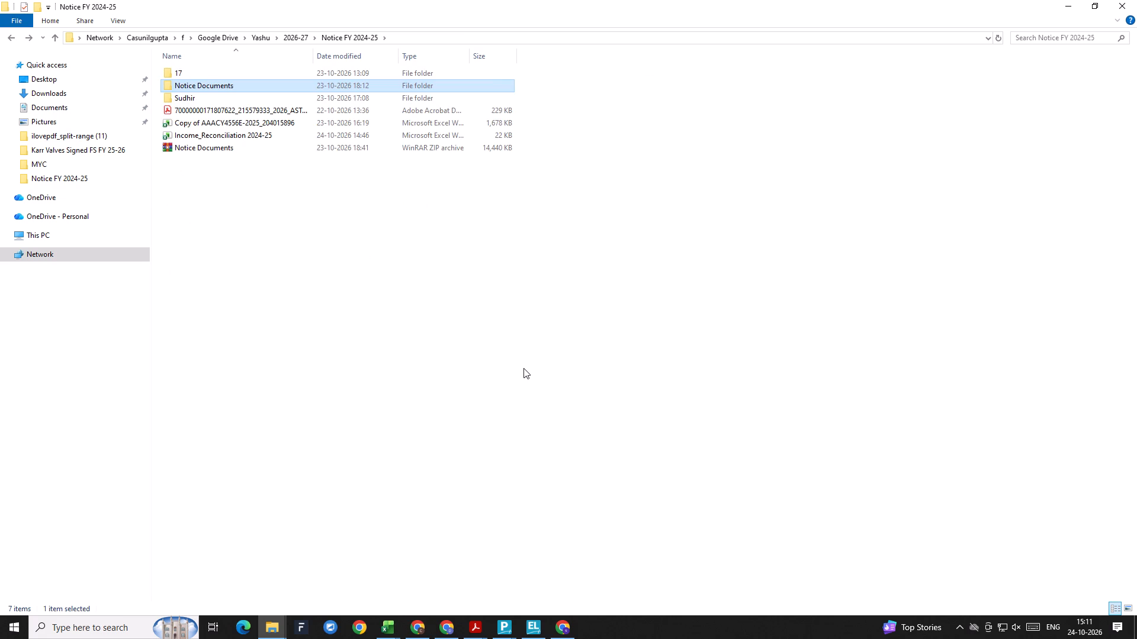
key("Down")
key("Down")
key("Down")
key("Down")
key("Return")
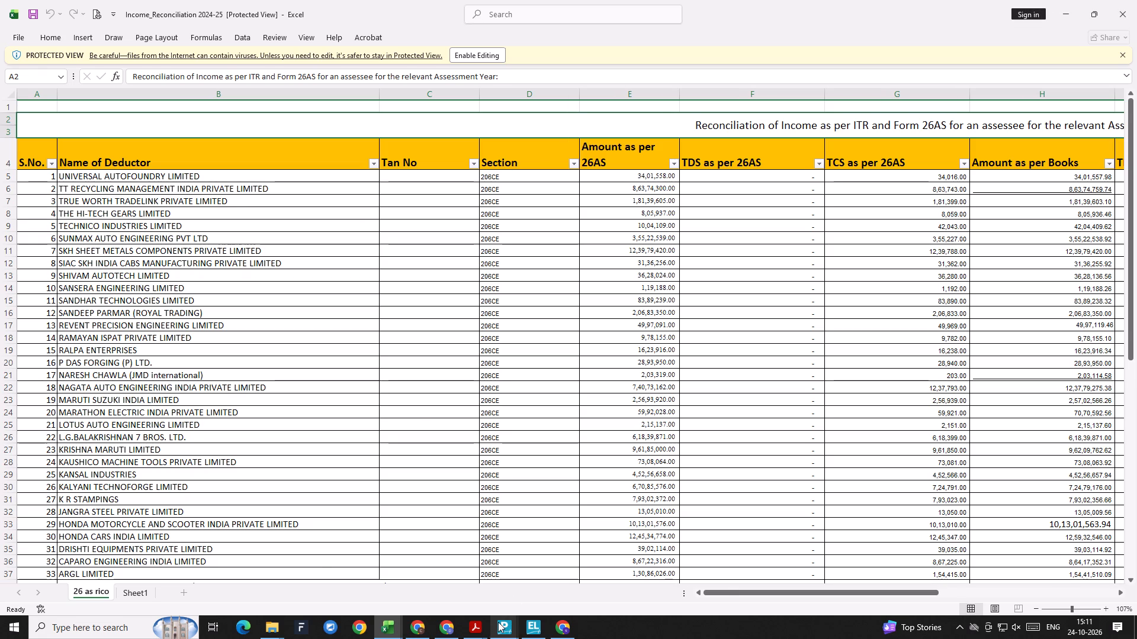
Switch to the notice PDF in Acrobat and read point 18 on purchases without TDS u/s 194Q.
left_click(480, 622)
left_click(653, 573)
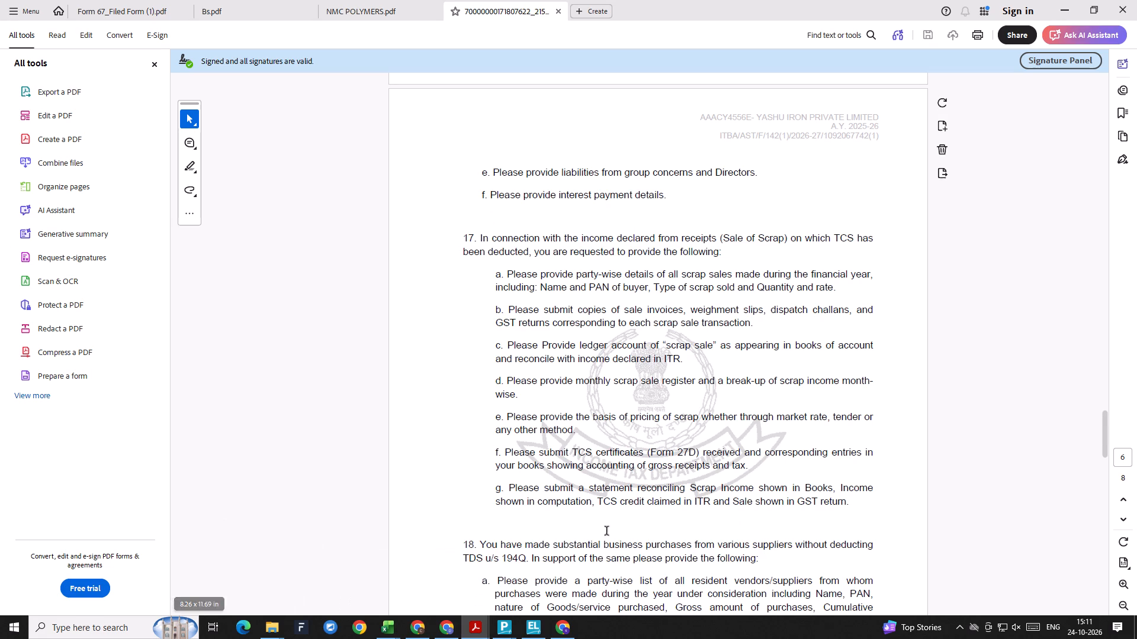
scroll(539, 507, "down", 4)
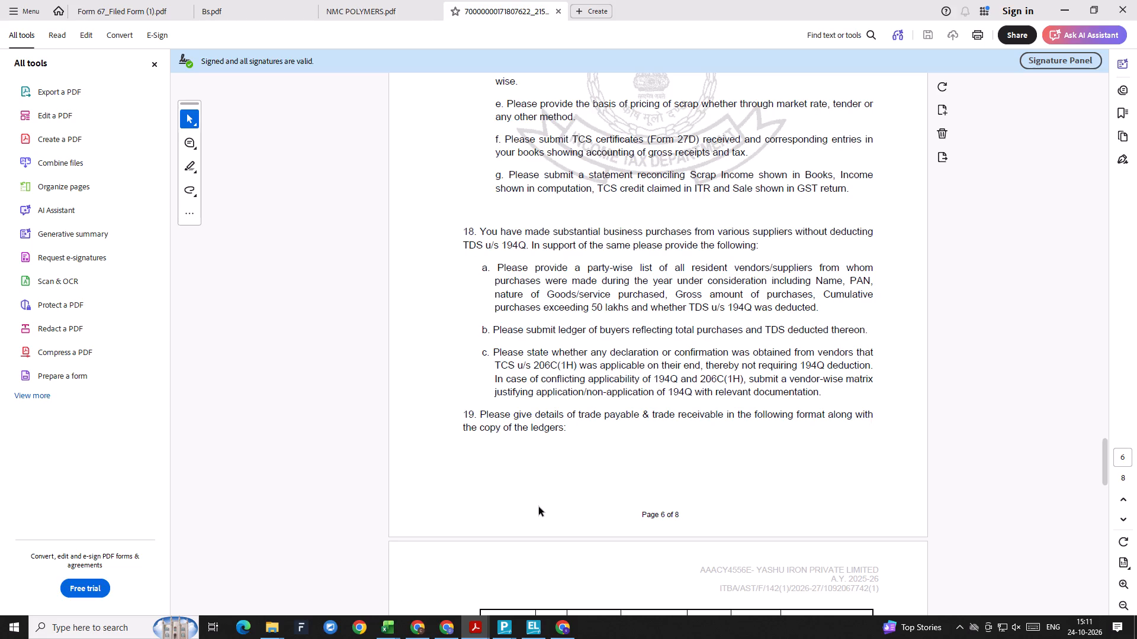
Return to the Income_Reconciliation workbook and examine the 26 as rico sheet's columns across to Remark.
key("alt+Tab")
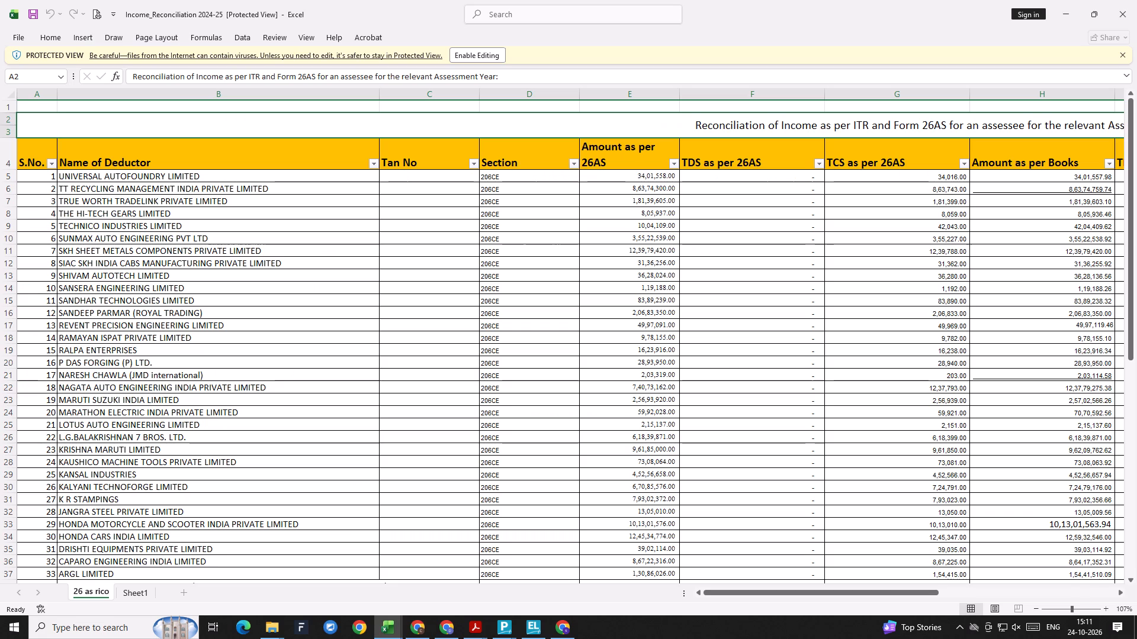
scroll(683, 318, "down", 1)
scroll(680, 322, "up", 5)
left_click(679, 321)
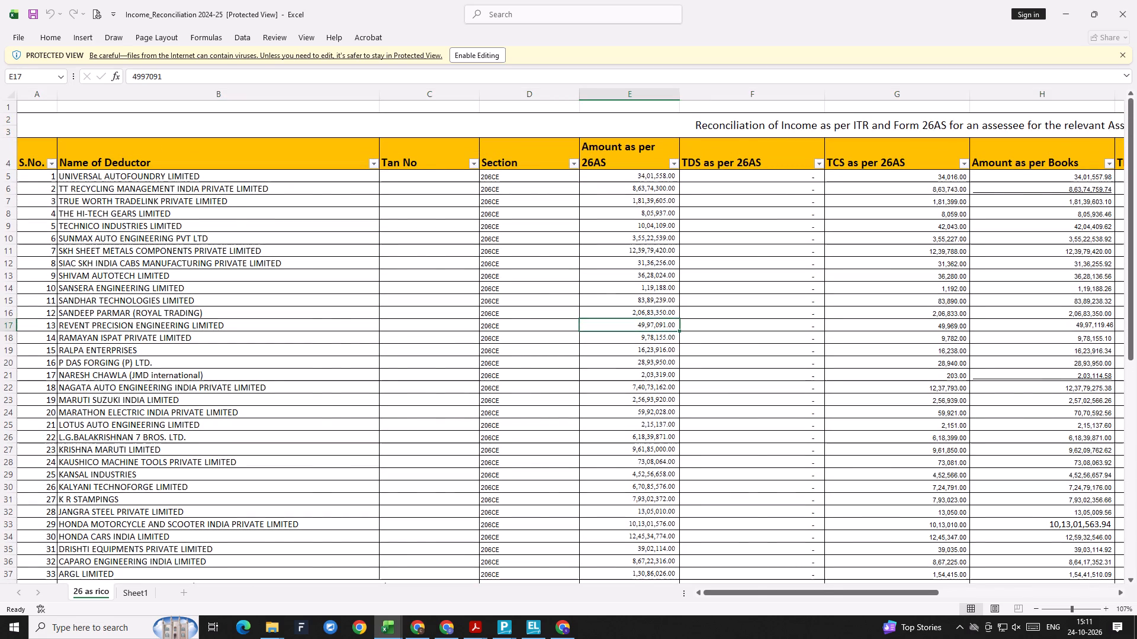
key("Right")
key("Right")
key("Right")
key("Right")
key("Right")
key("Right")
key("Right")
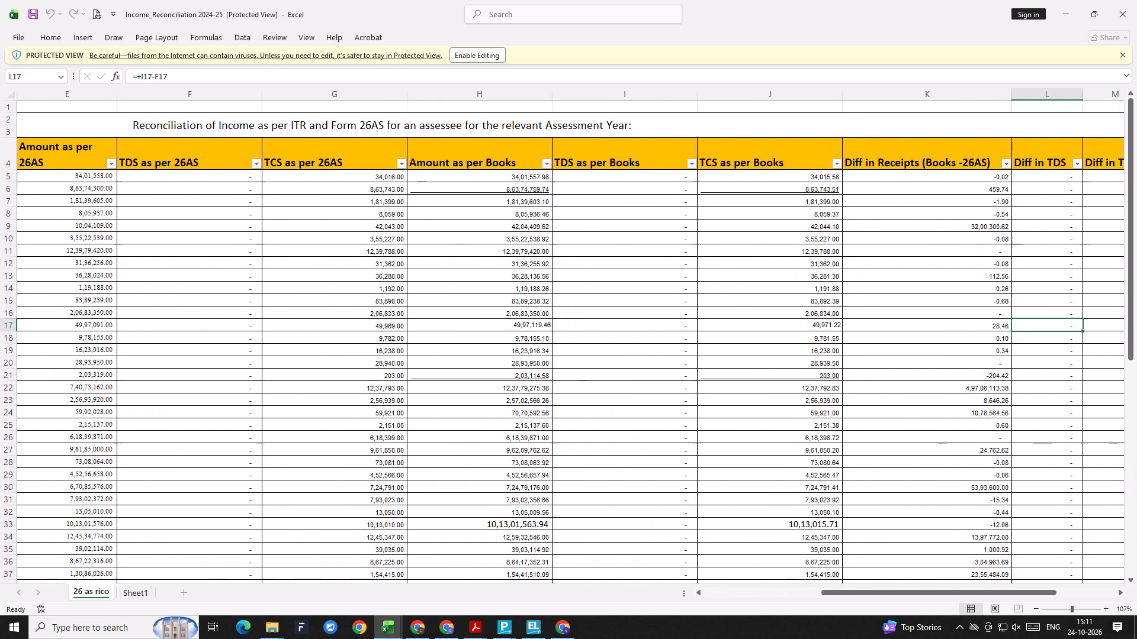
key("Right")
key("Right")
key("Right")
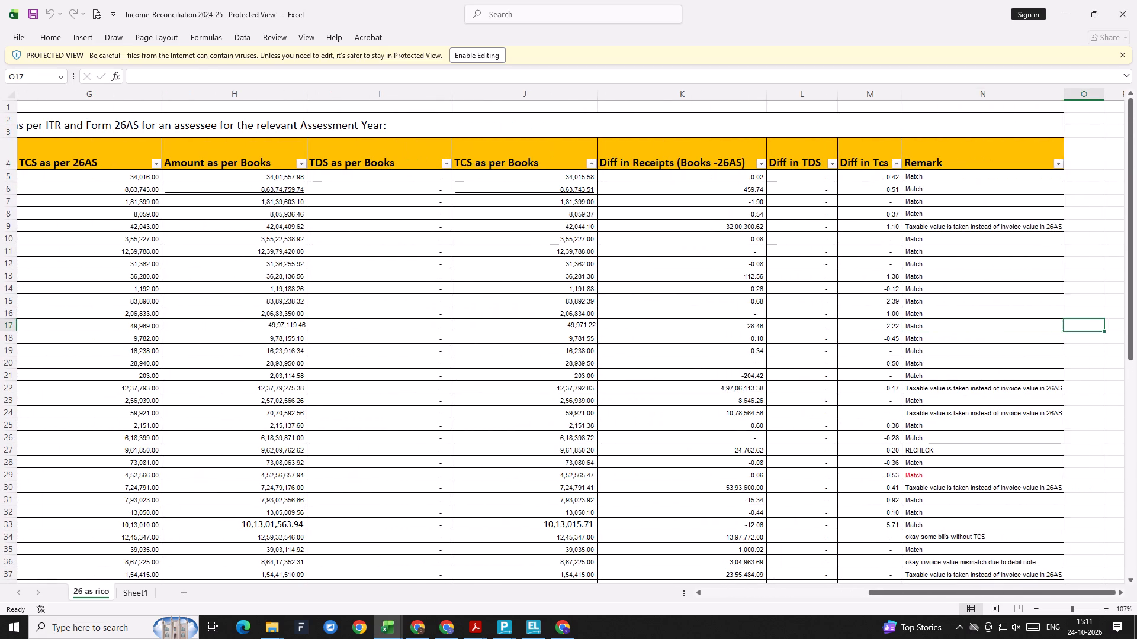
key("Right")
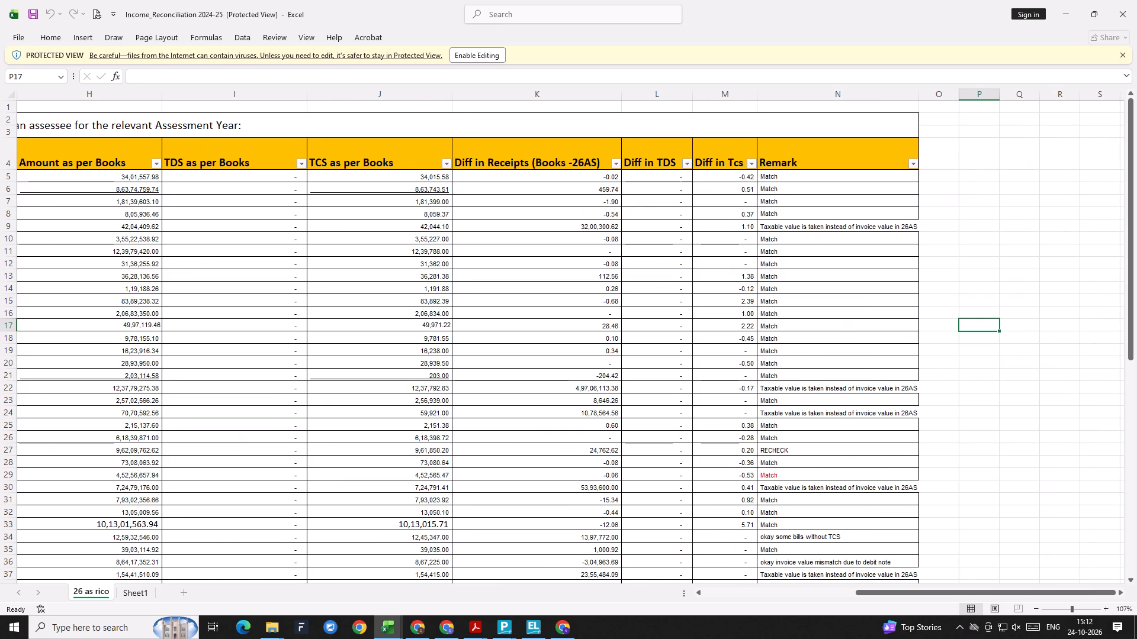
Take the Income_Reconciliation 2024-25 workbook out of Protected View so it can be edited.
key("ctrl+s")
key("Left")
key("Return")
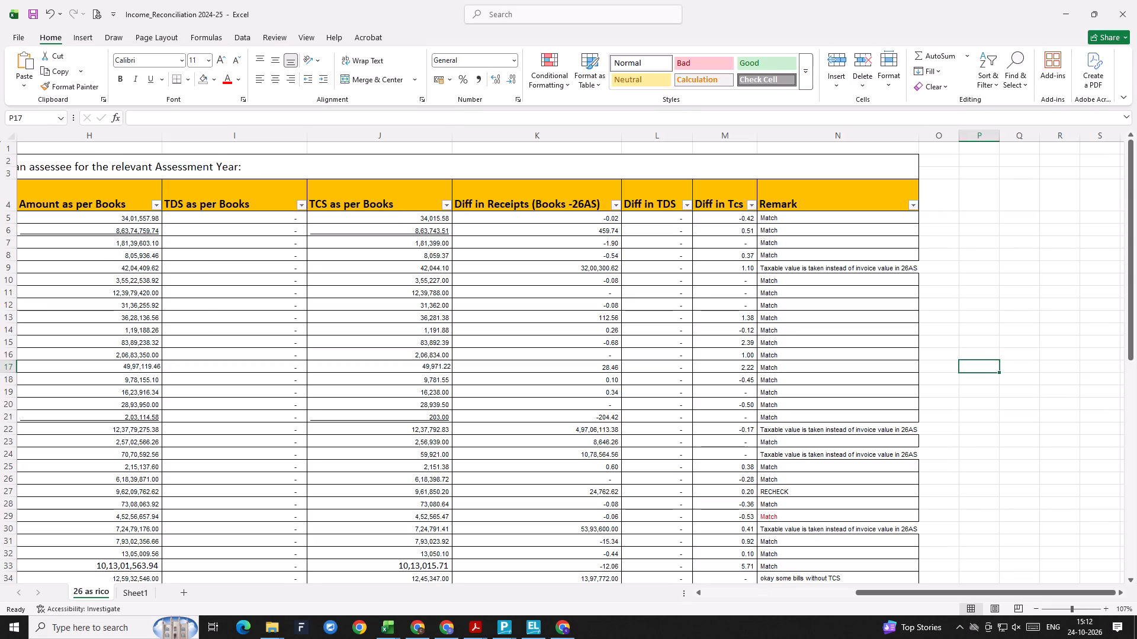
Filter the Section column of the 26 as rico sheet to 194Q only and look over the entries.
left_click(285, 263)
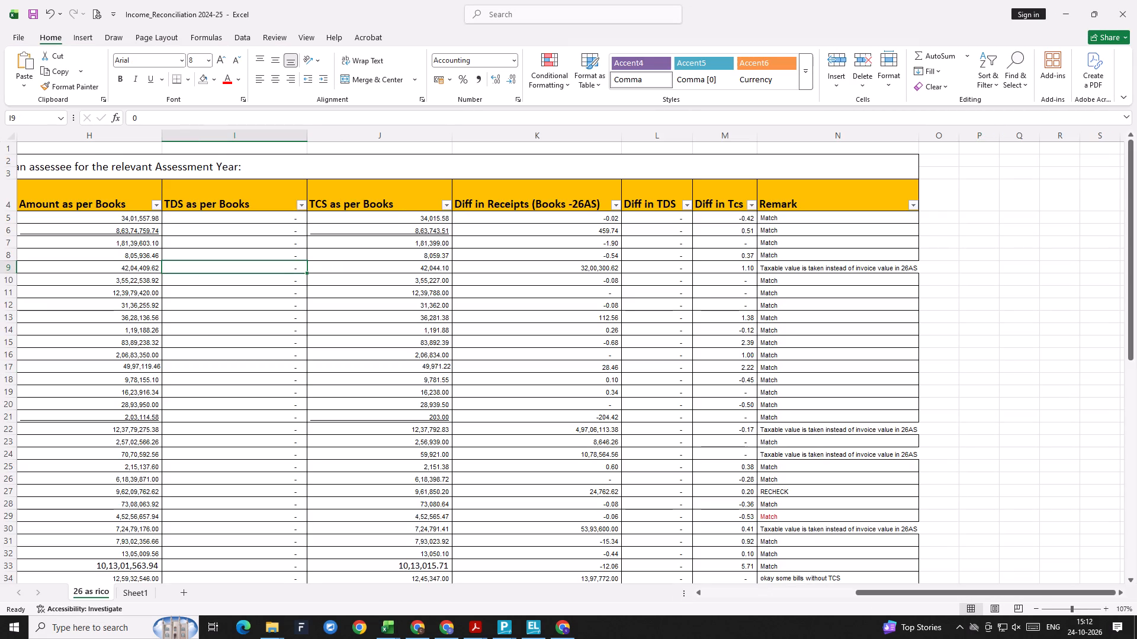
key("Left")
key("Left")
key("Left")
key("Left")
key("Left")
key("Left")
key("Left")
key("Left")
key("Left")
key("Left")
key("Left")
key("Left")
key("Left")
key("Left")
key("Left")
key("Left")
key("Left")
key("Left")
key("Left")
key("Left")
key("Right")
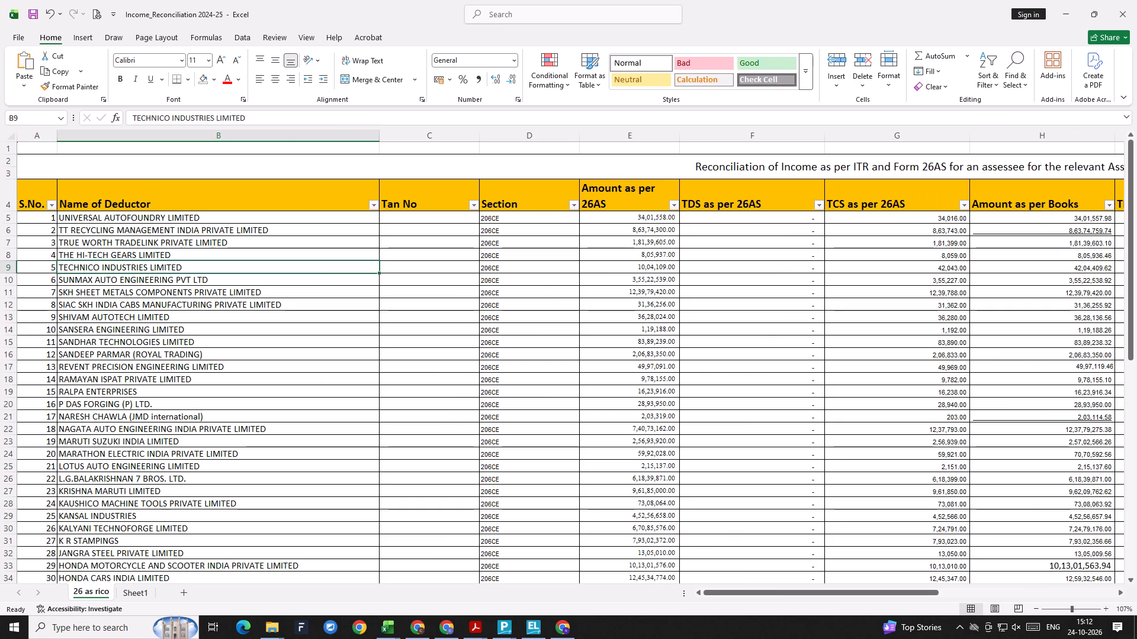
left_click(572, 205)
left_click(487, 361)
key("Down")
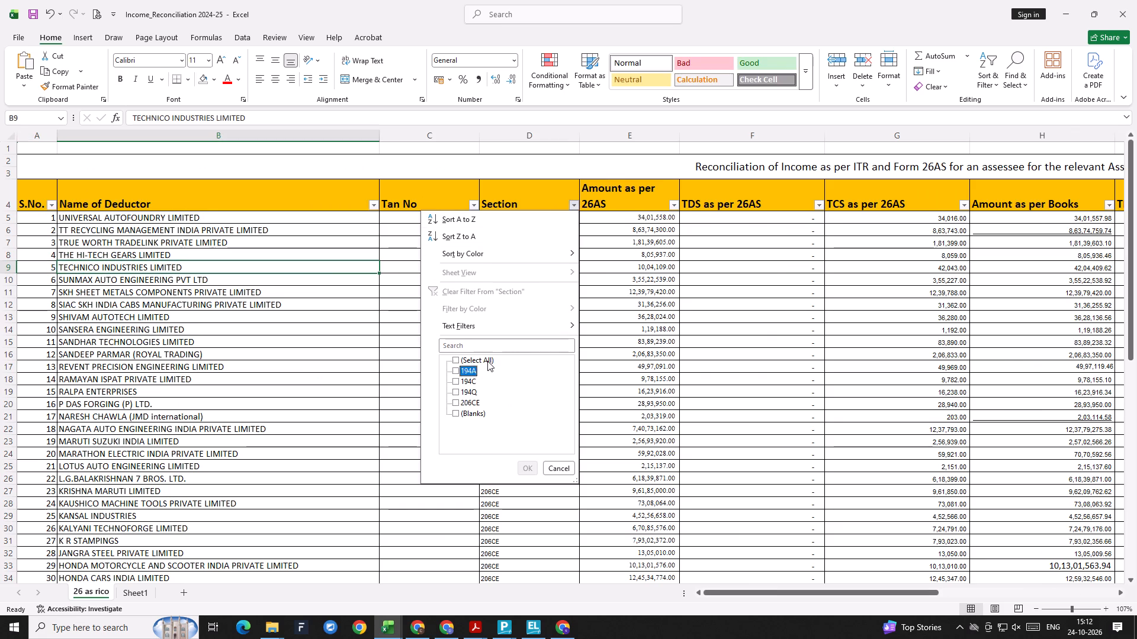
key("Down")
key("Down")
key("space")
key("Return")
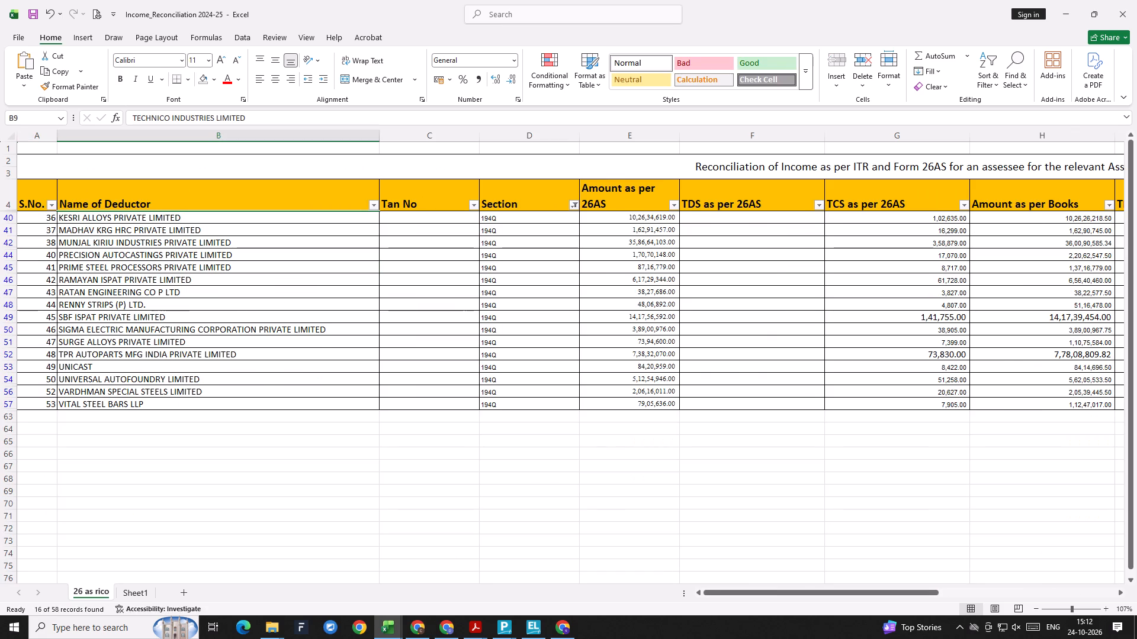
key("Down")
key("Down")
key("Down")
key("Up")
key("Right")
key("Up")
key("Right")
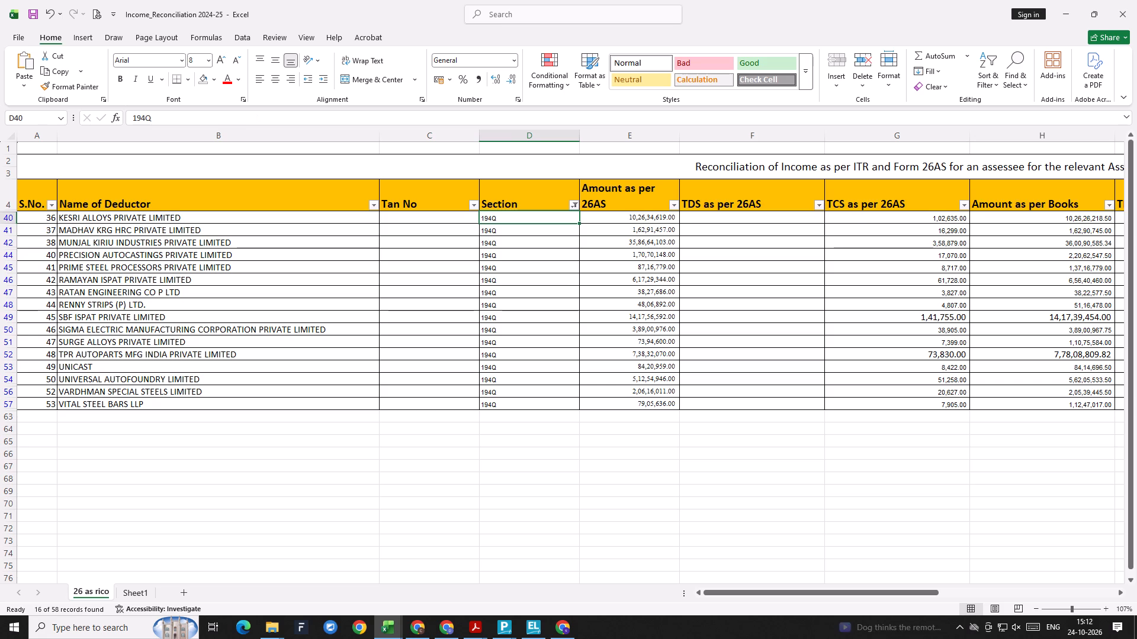
Change the Section column filter to show only 206CE entries.
left_click(574, 204)
key("Down")
key("Down")
key("Down")
key("Down")
key("Down")
key("Down")
key("Down")
key("Down")
key("Down")
key("Down")
key("Down")
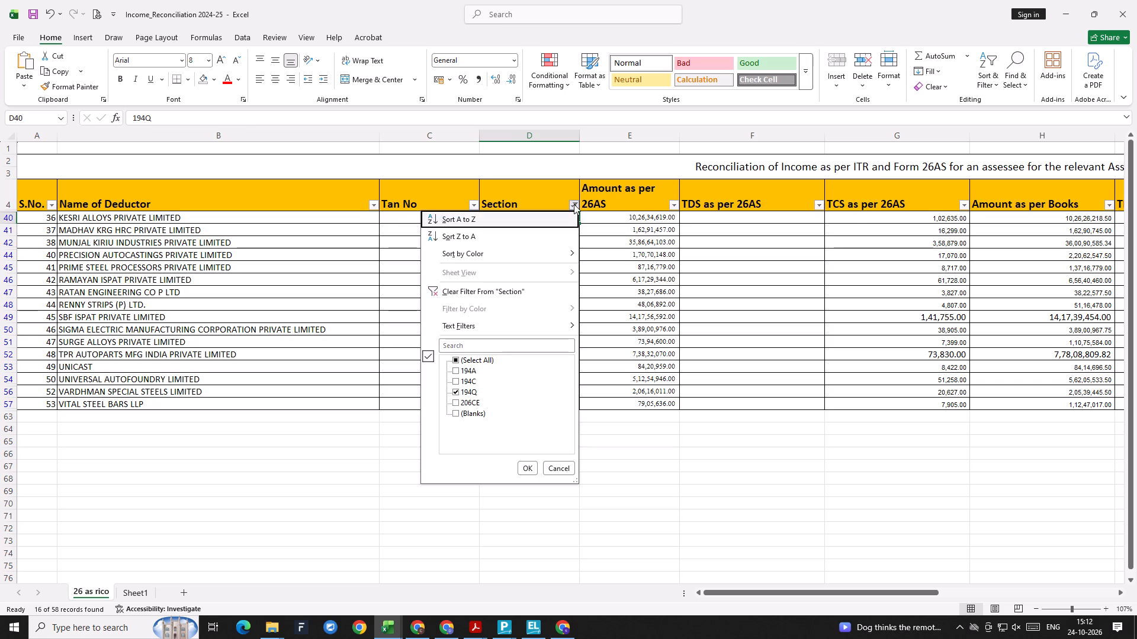
key("Down")
key("Down")
key("space")
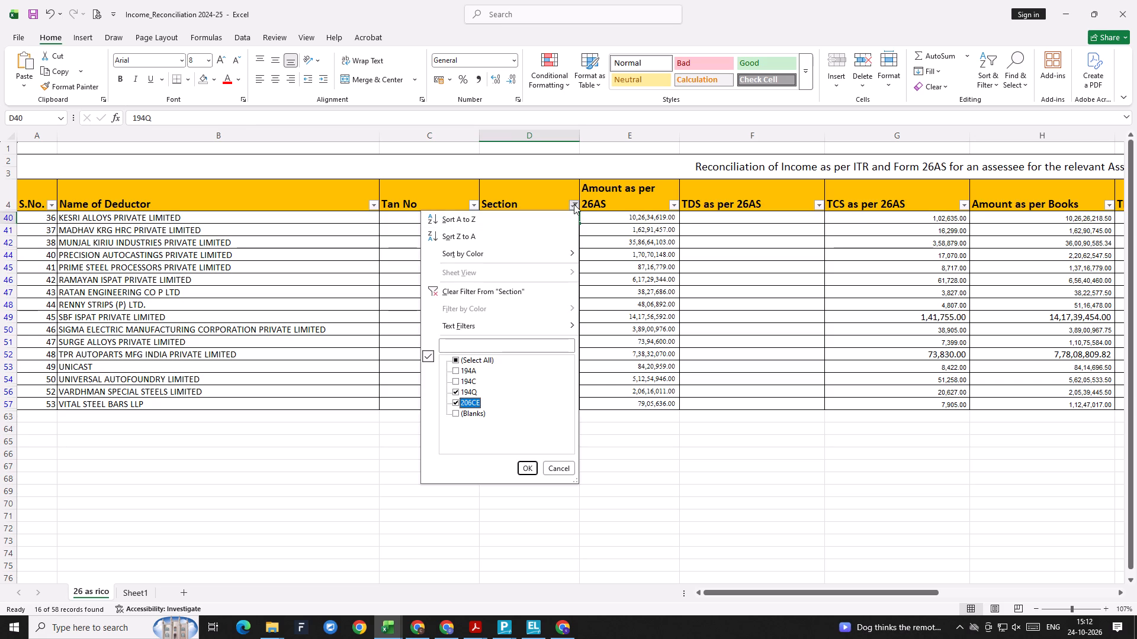
key("space")
key("Up")
key("Down")
key("space")
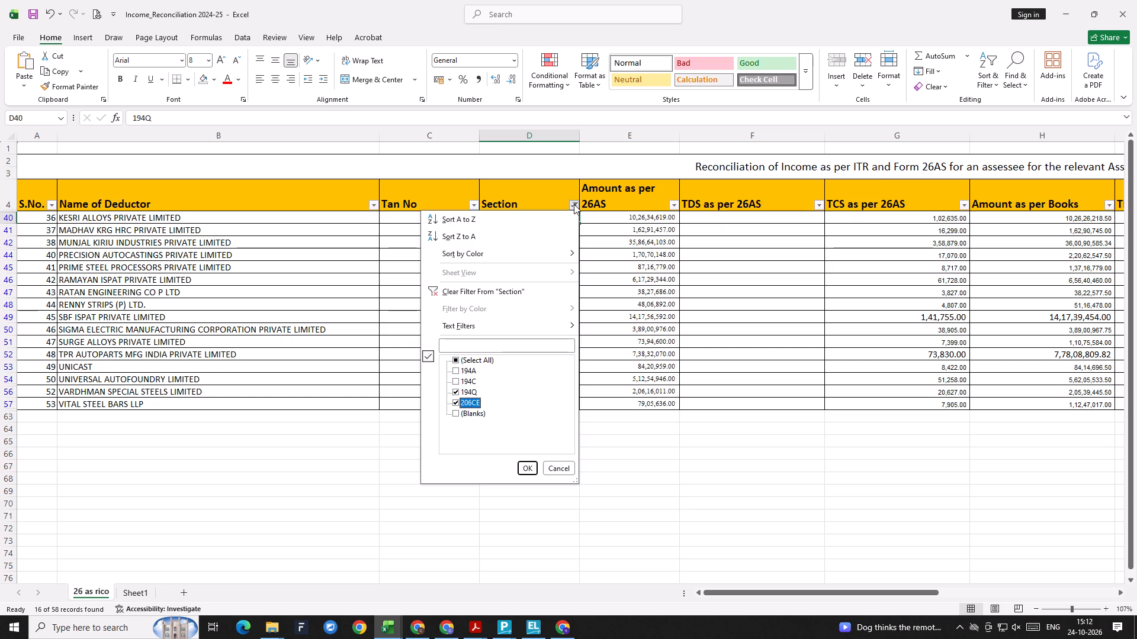
key("Up")
key("space")
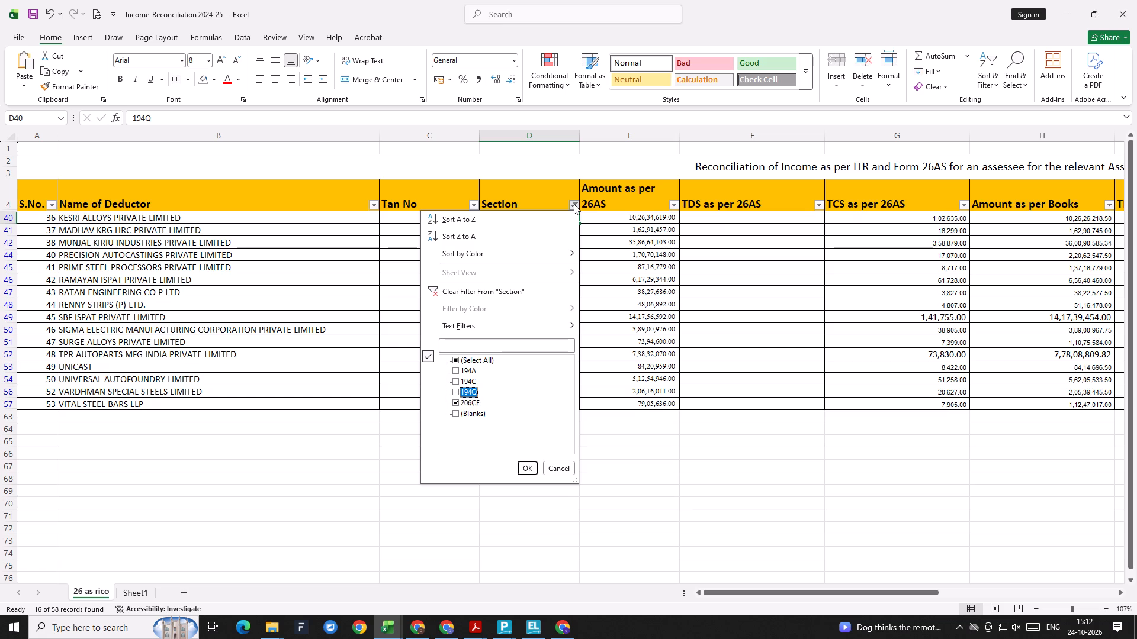
key("Return")
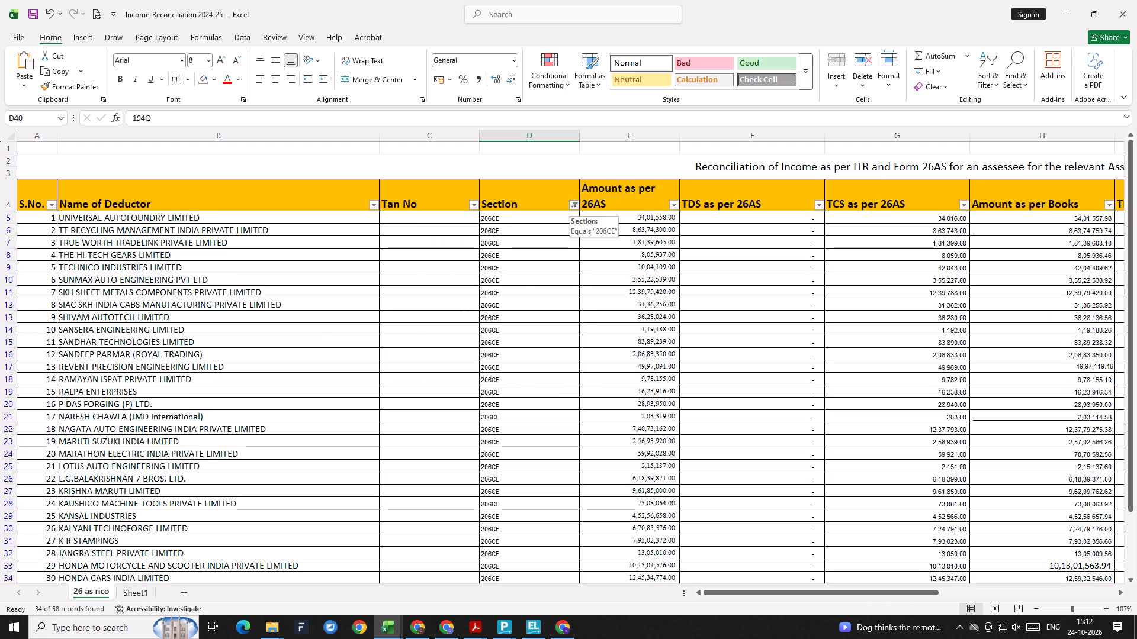
Examine the filtered 206CE entries across the books, TCS, difference and Remark columns.
left_click(766, 233)
key("Up")
key("Right")
key("Up")
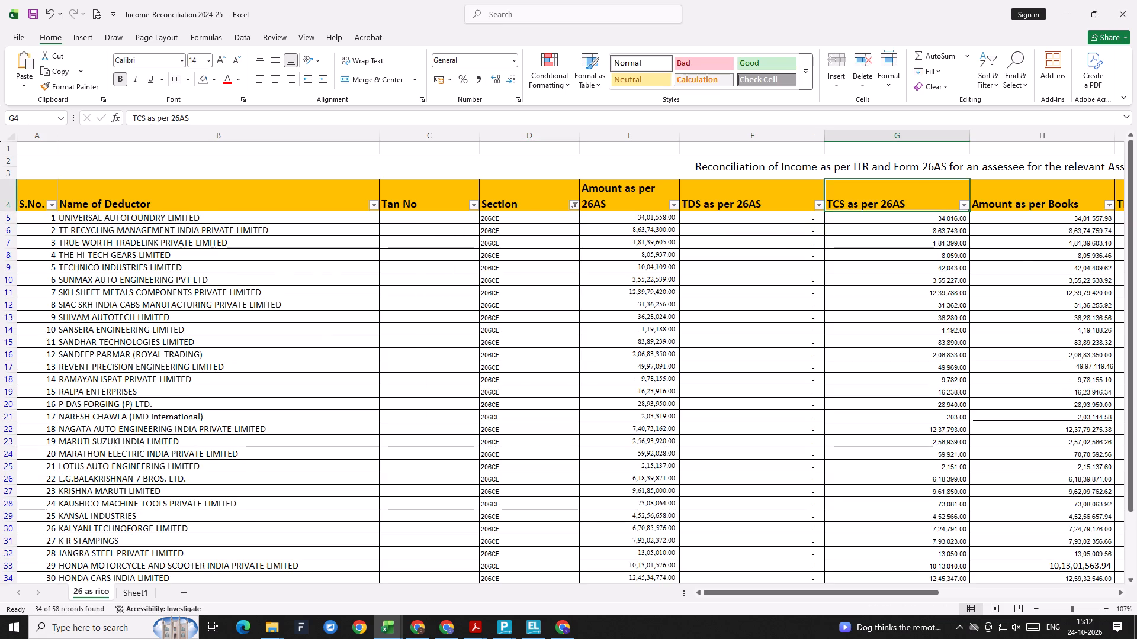
key("Right")
key("Right")
key("Right")
key("Right")
key("Right")
key("Right")
key("Right")
key("Right")
key("Right")
key("Left")
key("Down")
key("Left")
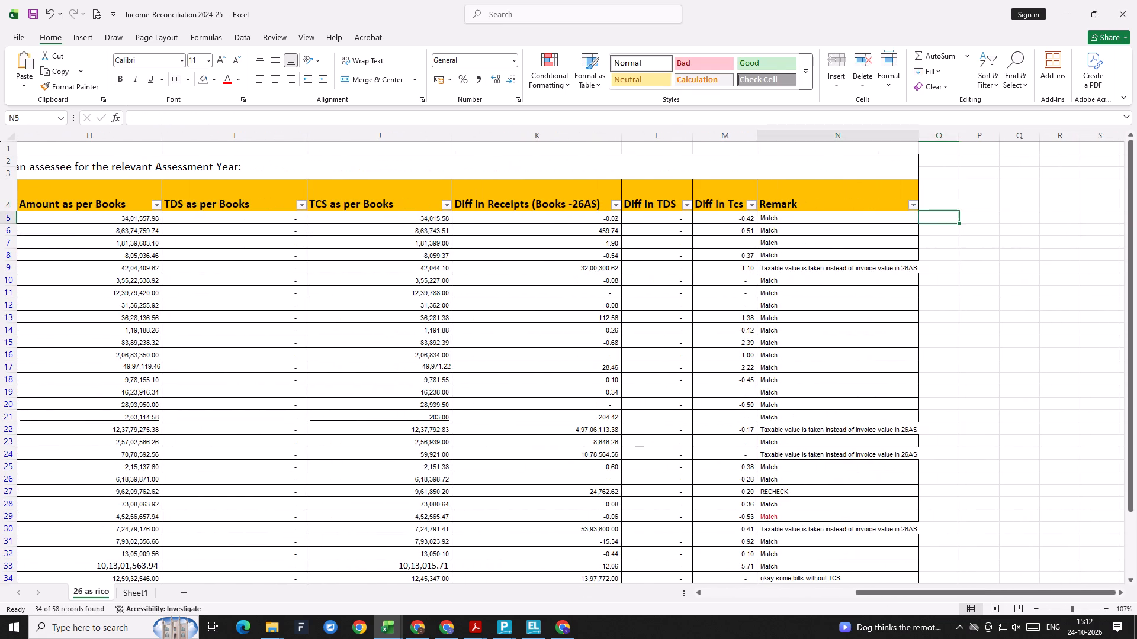
Select the Diff in Receipts (Books -26AS) values of all filtered 206CE entries to check their total.
key("Left")
key("Left")
key("Left")
key("ctrl+shift+Down")
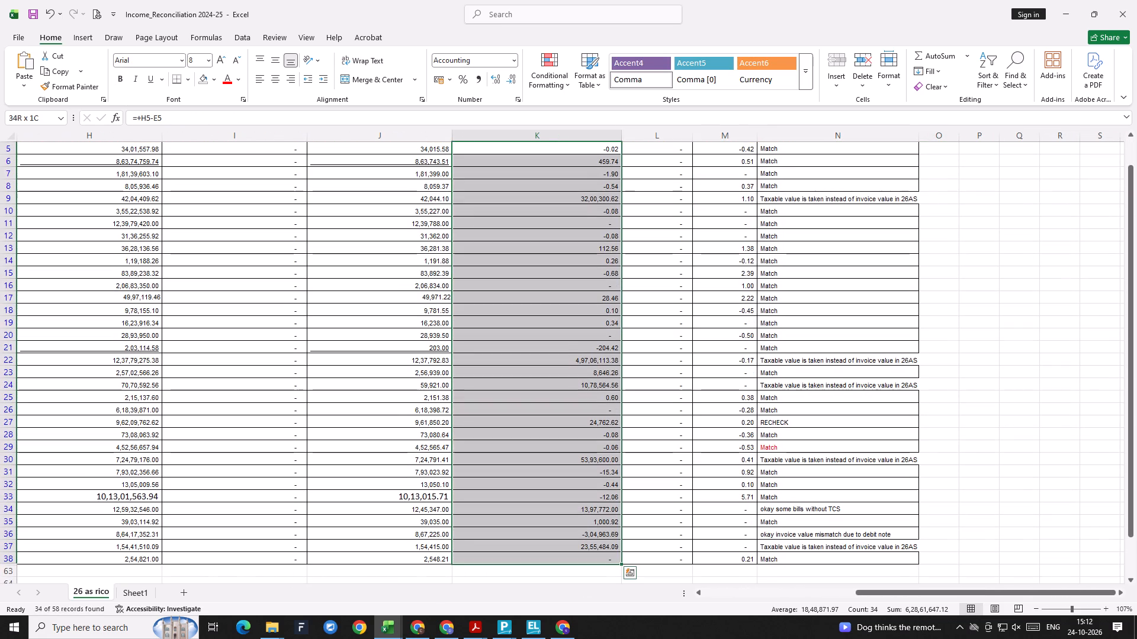
key("Up")
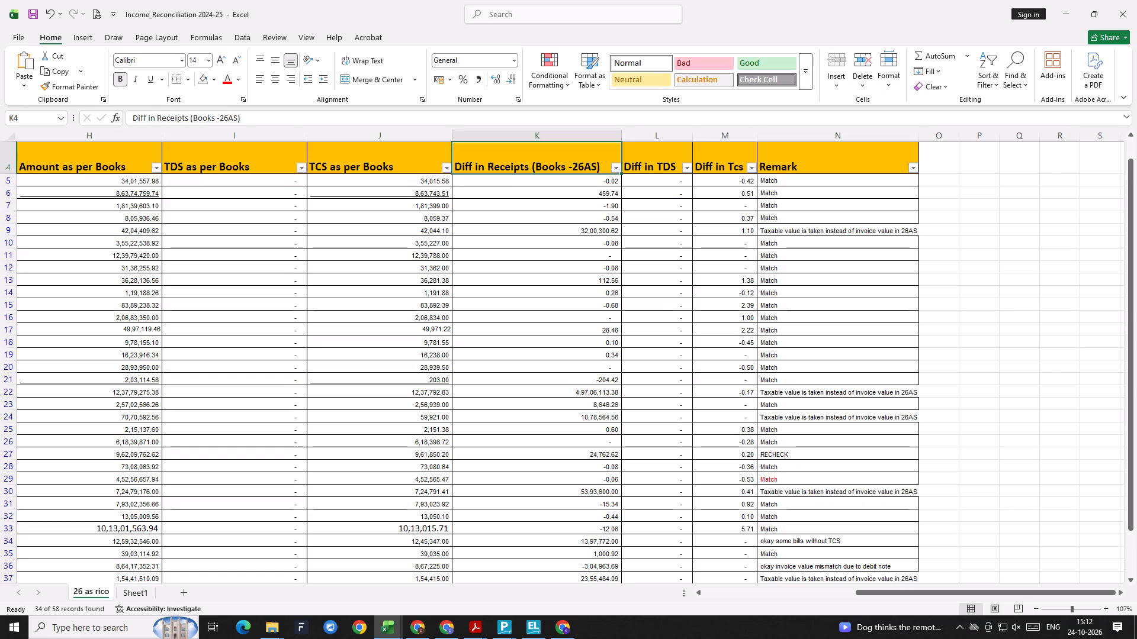
Examine the 206CE entries from the books and 26AS amount columns back to the deductor names.
key("Left")
key("Left")
key("Left")
key("Left")
key("Left")
key("Left")
key("Left")
key("Left")
key("Right")
key("Right")
key("Left")
key("Left")
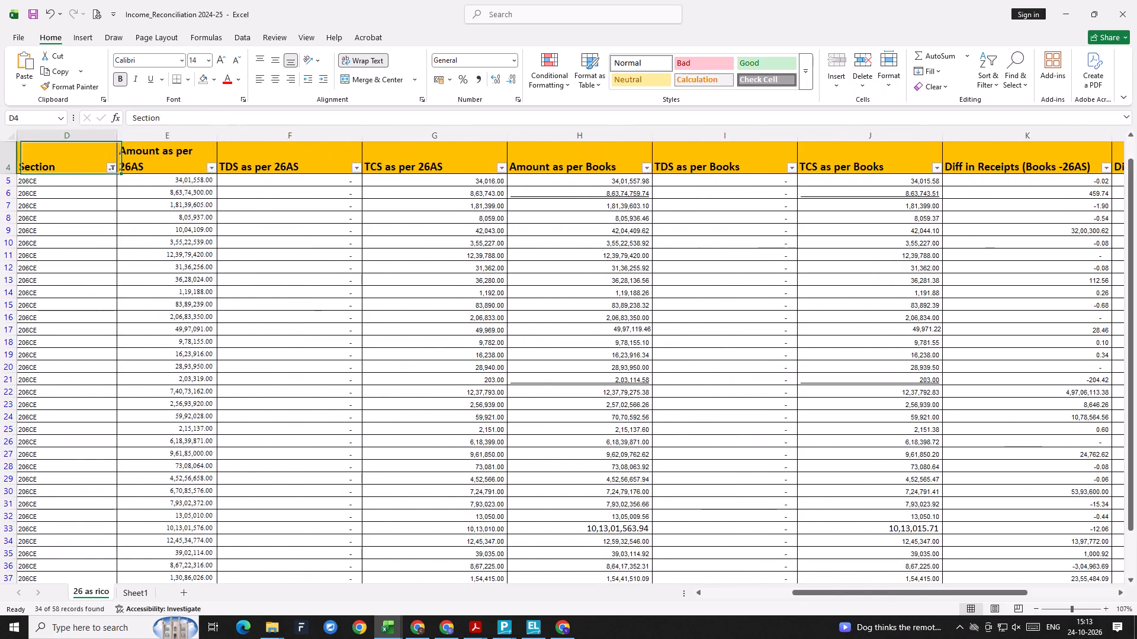
key("Left")
key("Left")
key("Left")
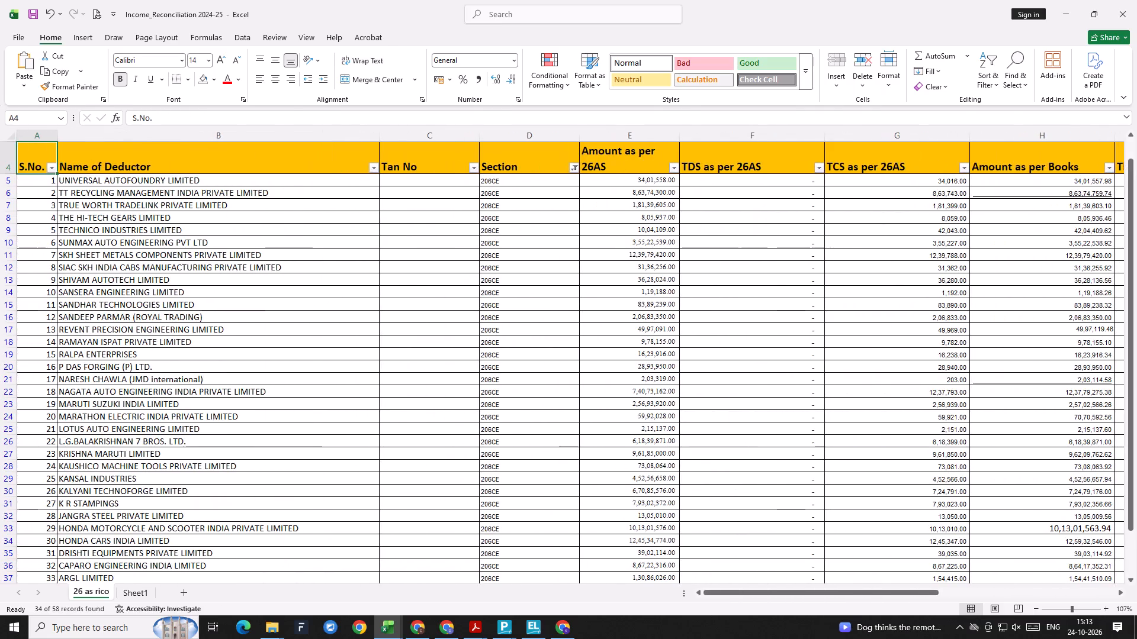
Switch to File Explorer and open the Notice Documents folder inside Notice FY 2024-25.
key("alt+Tab")
key("alt+Tab")
key("alt+Tab")
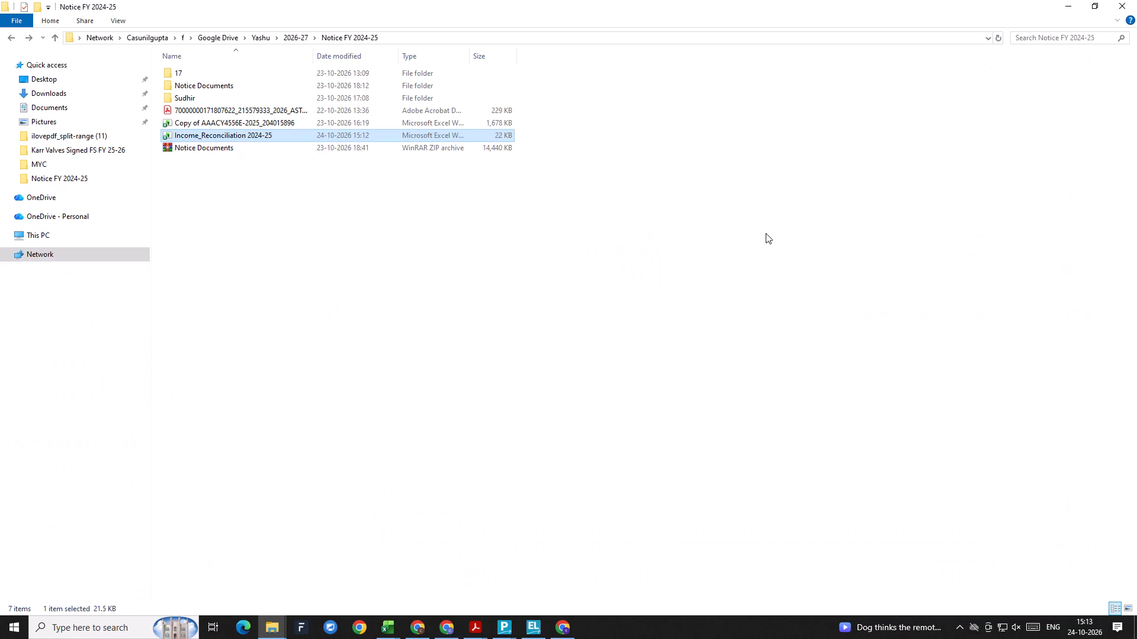
key("Up")
key("Up")
key("Up")
key("Return")
key("BackSpace")
key("Up")
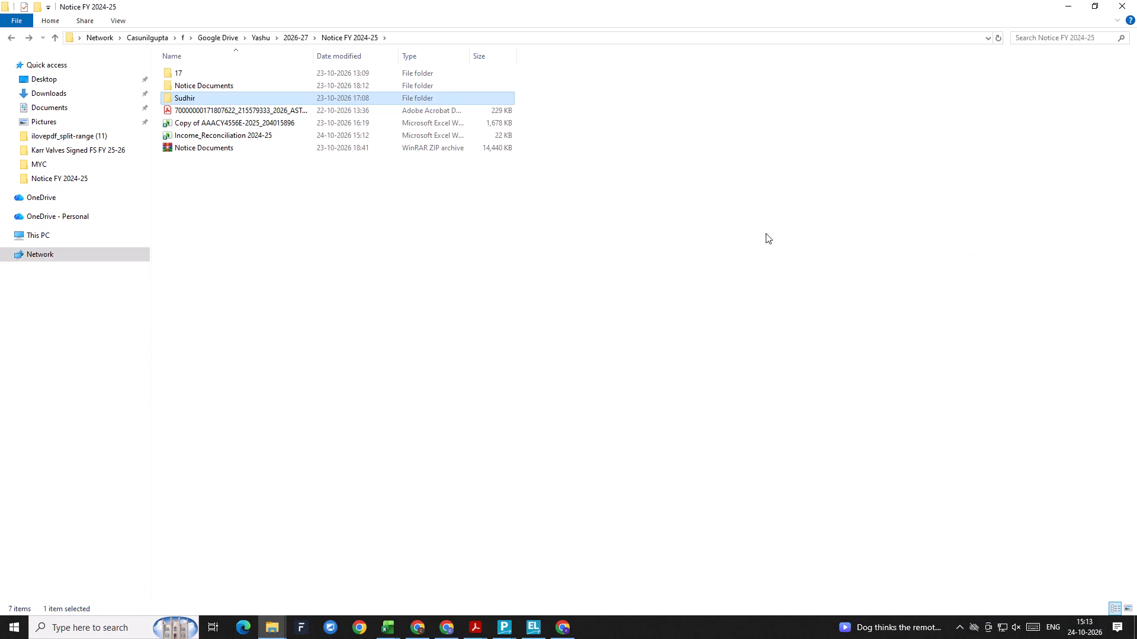
key("Return")
Open the TCS Reco FY 24-25 workbook from the P.18 folder.
key("Down")
key("Down")
key("Down")
key("Down")
key("Down")
key("Down")
key("Down")
key("Down")
key("Down")
key("Down")
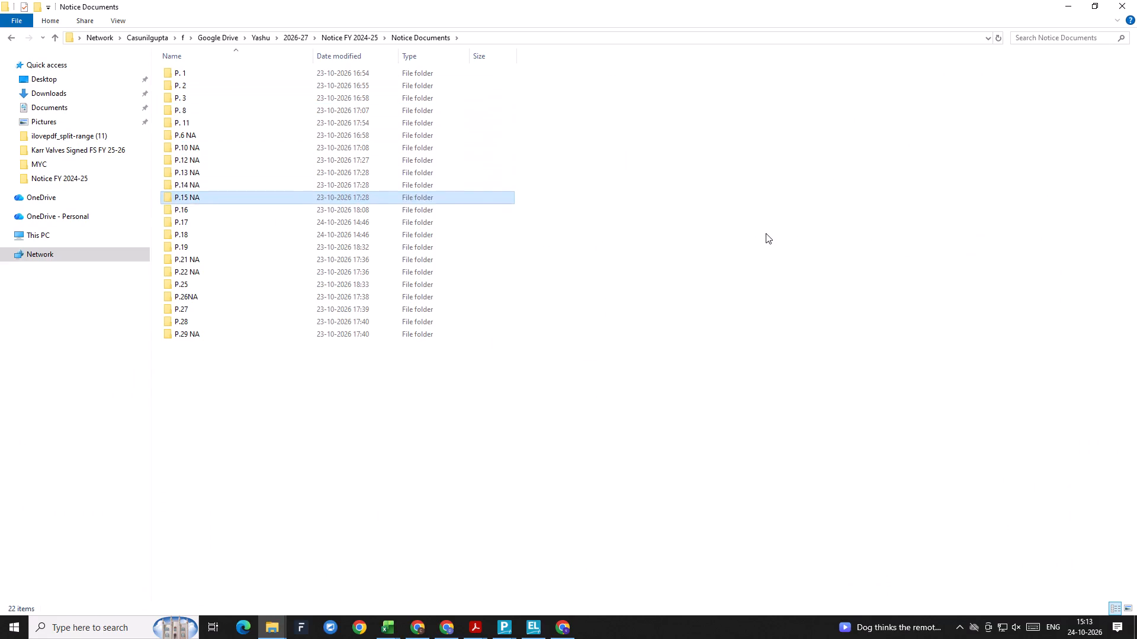
key("Down")
key("Down")
key("Down")
key("Return")
key("Down")
key("Return")
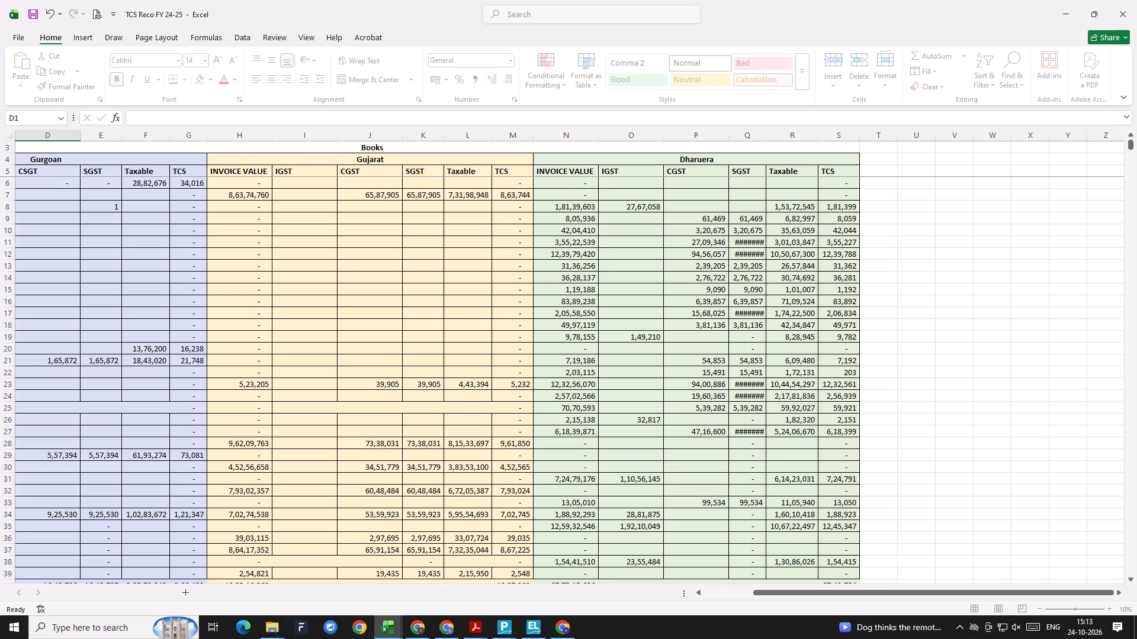
Examine the party-wise Gurgoan, Gujarat and Dharuera figures on Sheet1 down to the totals row.
key("Down")
key("Down")
key("Down")
key("Down")
key("Down")
key("Left")
key("Left")
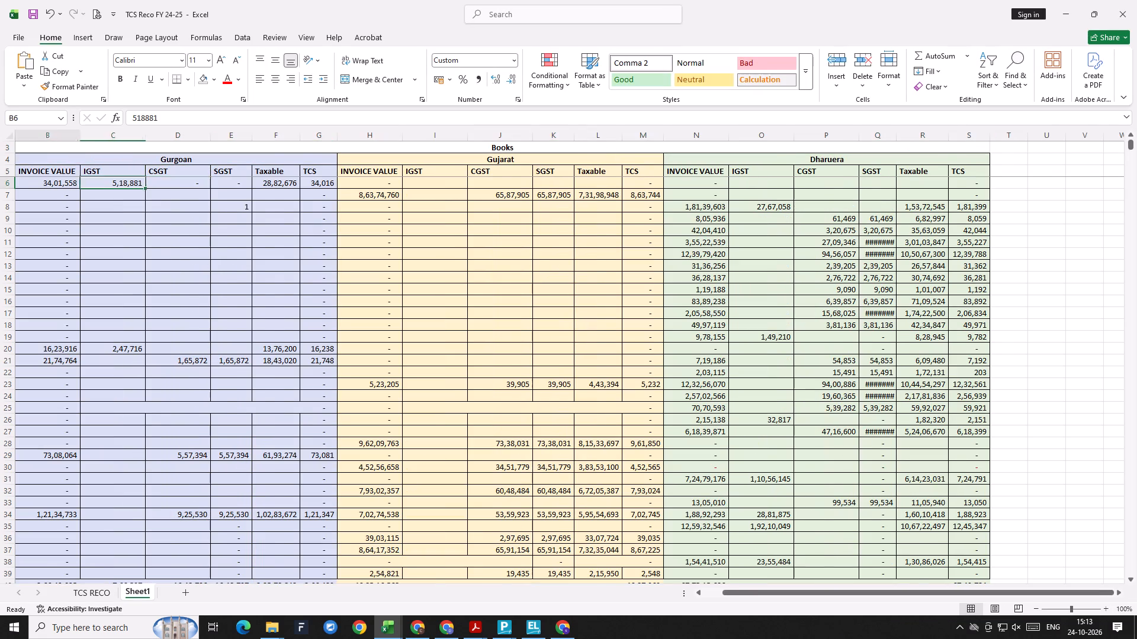
key("Left")
key("Left")
key("Left")
key("ctrl+Down")
key("Down")
key("Down")
key("Down")
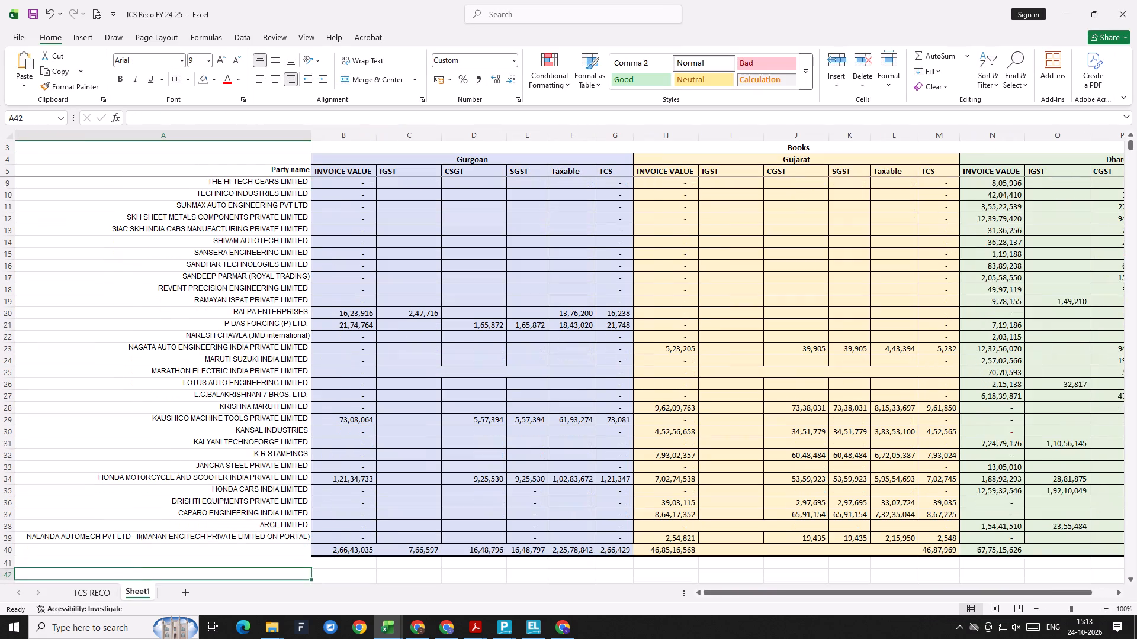
key("Down")
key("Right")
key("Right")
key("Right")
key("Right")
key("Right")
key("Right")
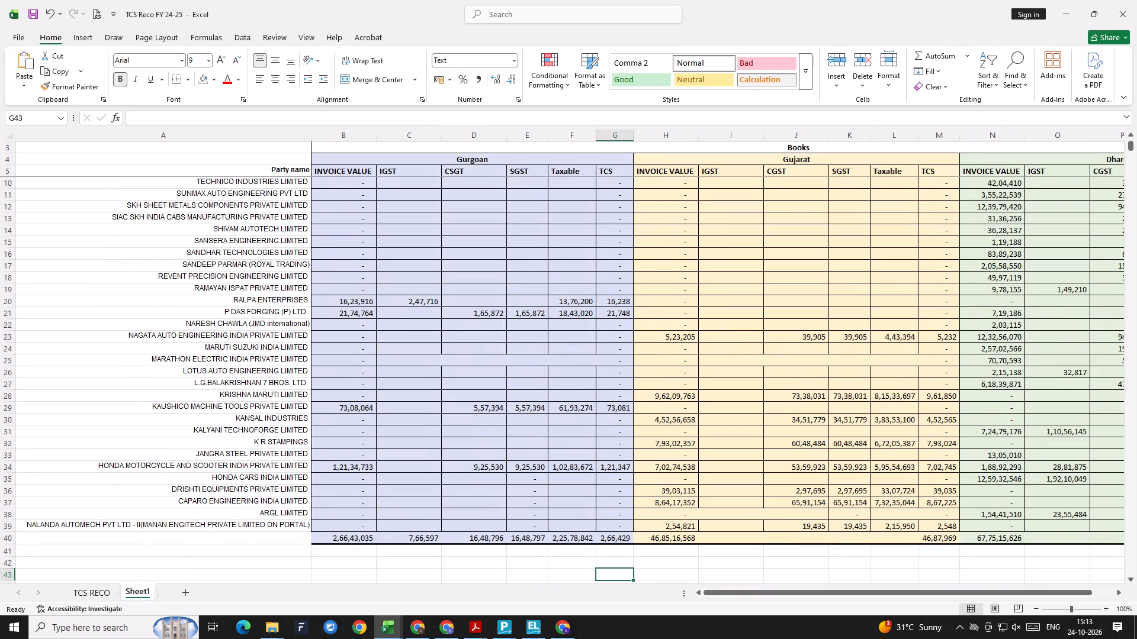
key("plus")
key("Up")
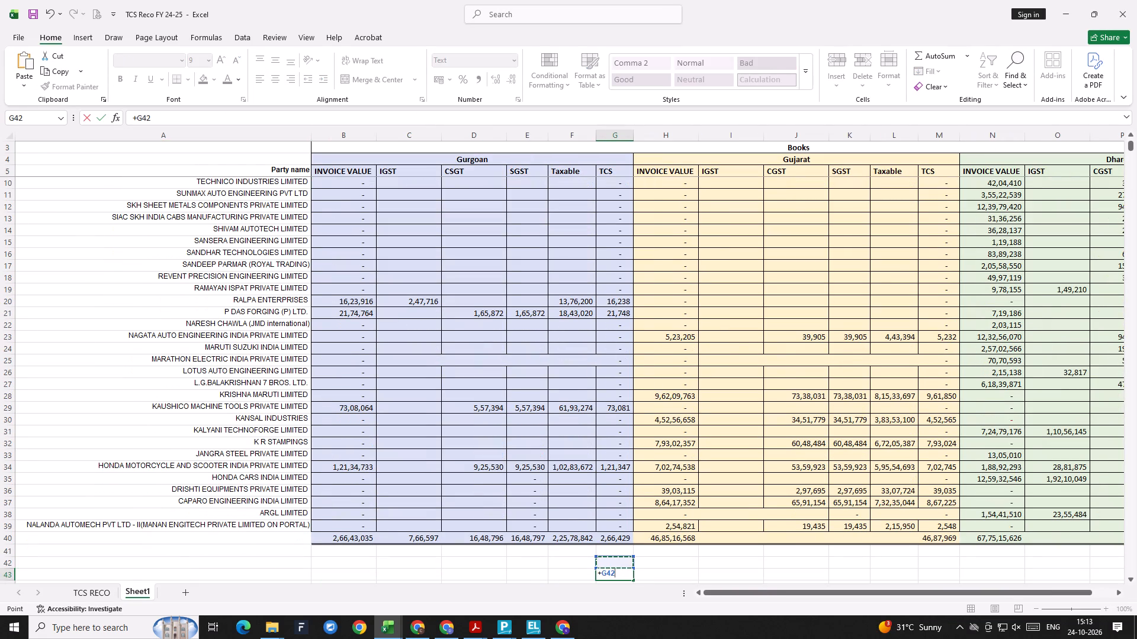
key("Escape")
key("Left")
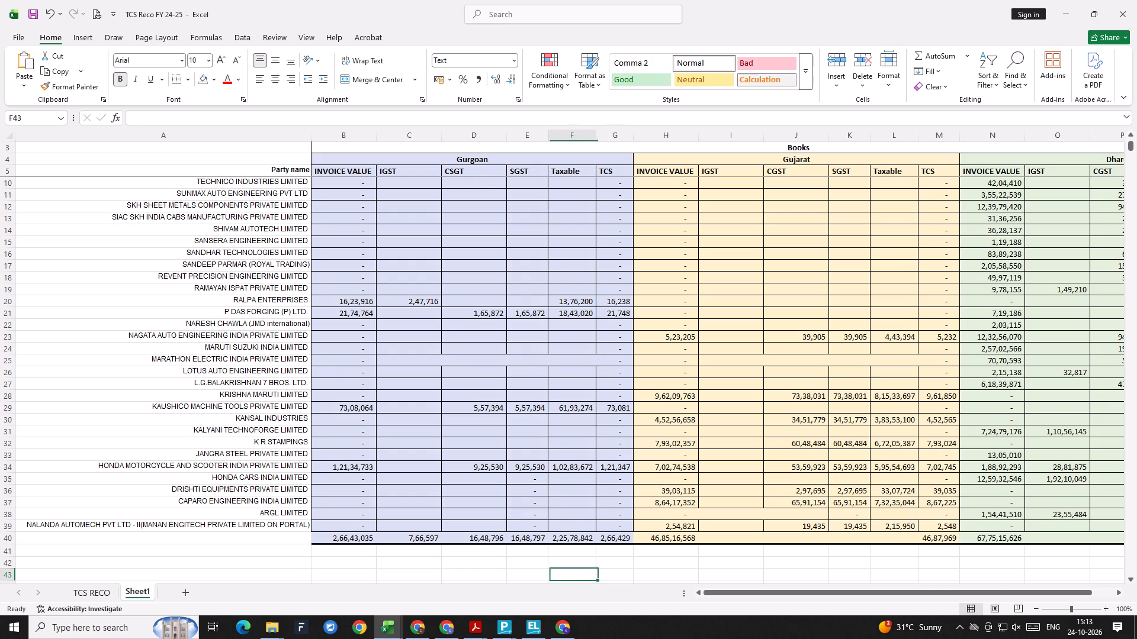
Select the Gurgoan IGST to Taxable totals in C40:F40 to check their sum.
key("Up")
key("Up")
key("Up")
key("shift+Left")
key("shift+Left")
key("shift+Left")
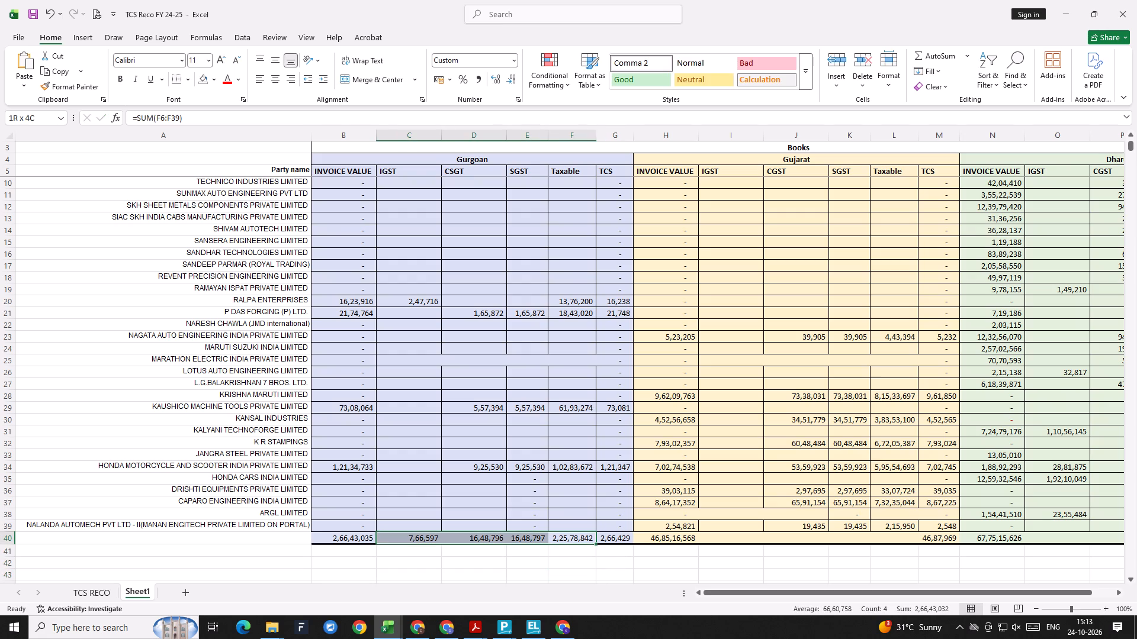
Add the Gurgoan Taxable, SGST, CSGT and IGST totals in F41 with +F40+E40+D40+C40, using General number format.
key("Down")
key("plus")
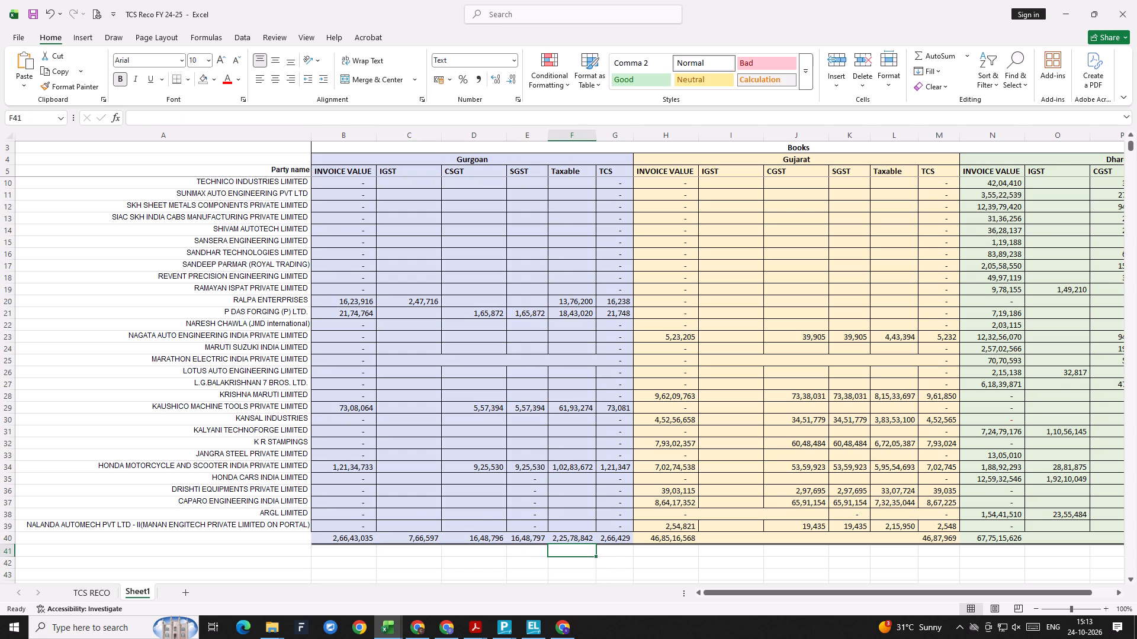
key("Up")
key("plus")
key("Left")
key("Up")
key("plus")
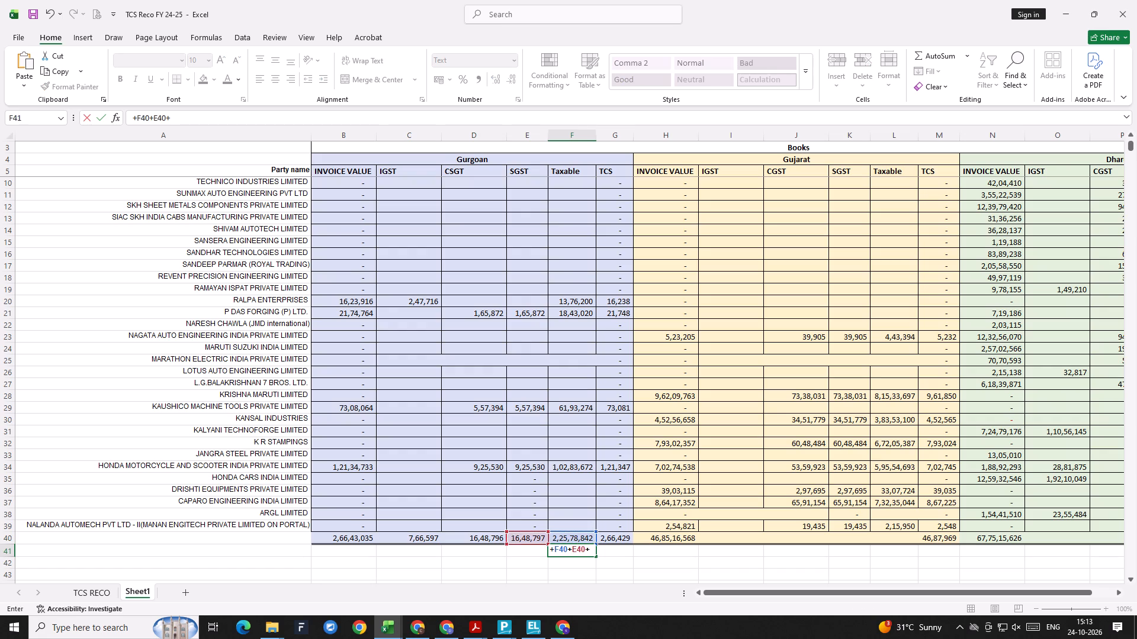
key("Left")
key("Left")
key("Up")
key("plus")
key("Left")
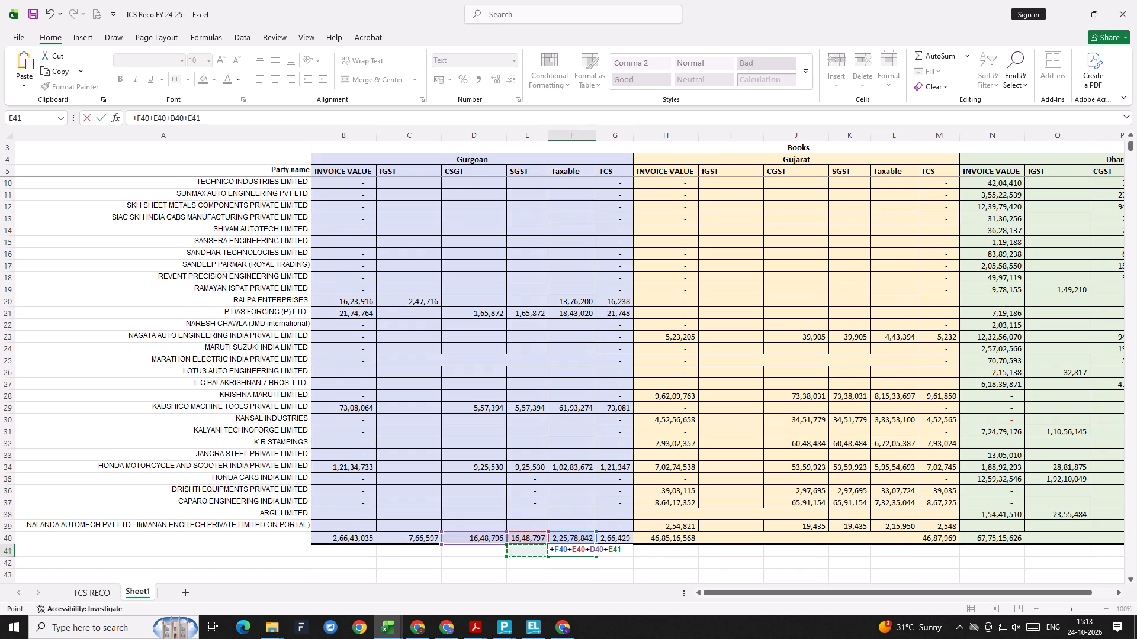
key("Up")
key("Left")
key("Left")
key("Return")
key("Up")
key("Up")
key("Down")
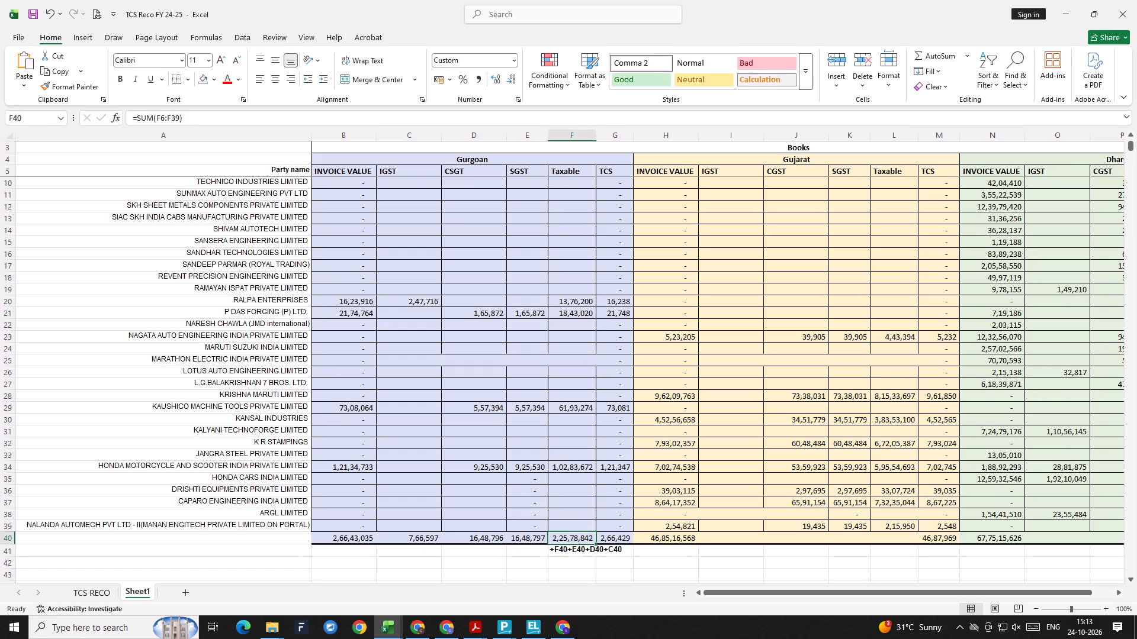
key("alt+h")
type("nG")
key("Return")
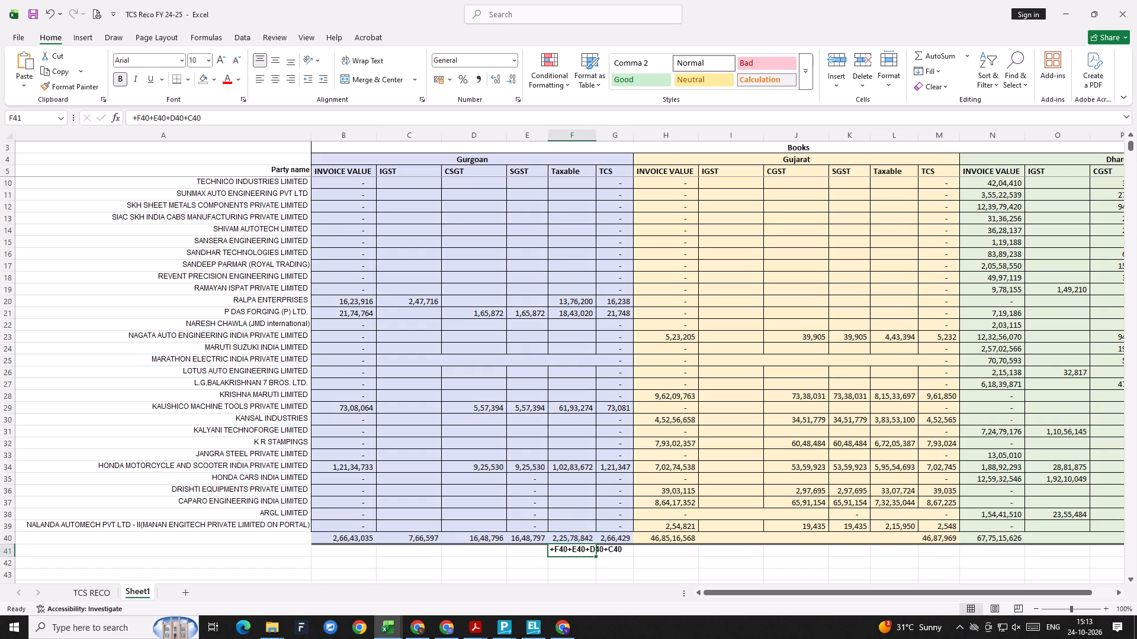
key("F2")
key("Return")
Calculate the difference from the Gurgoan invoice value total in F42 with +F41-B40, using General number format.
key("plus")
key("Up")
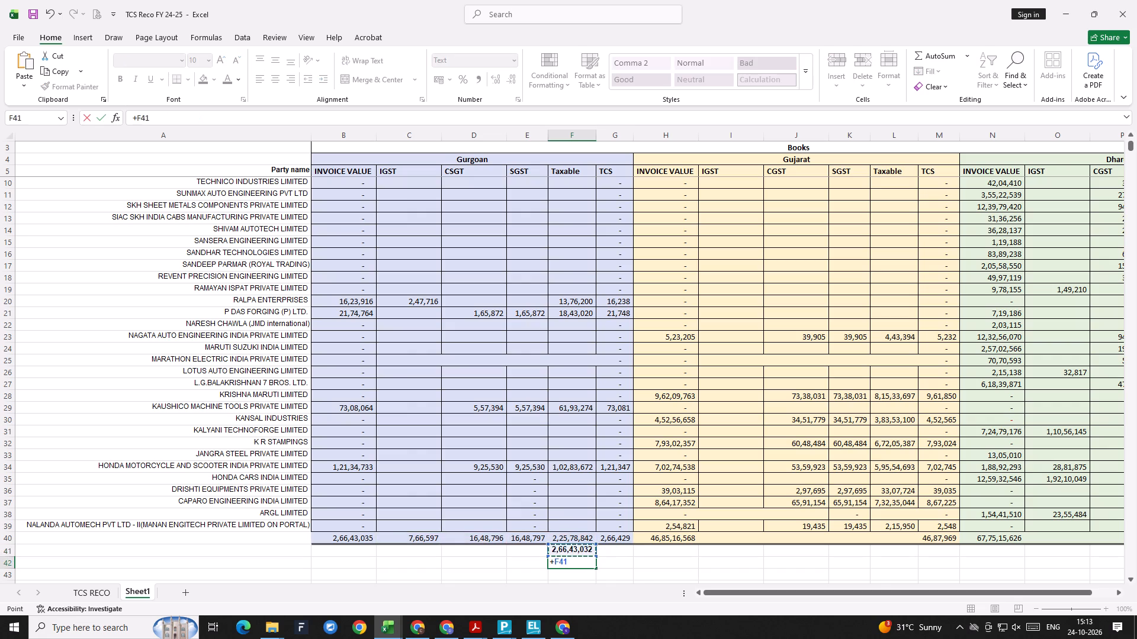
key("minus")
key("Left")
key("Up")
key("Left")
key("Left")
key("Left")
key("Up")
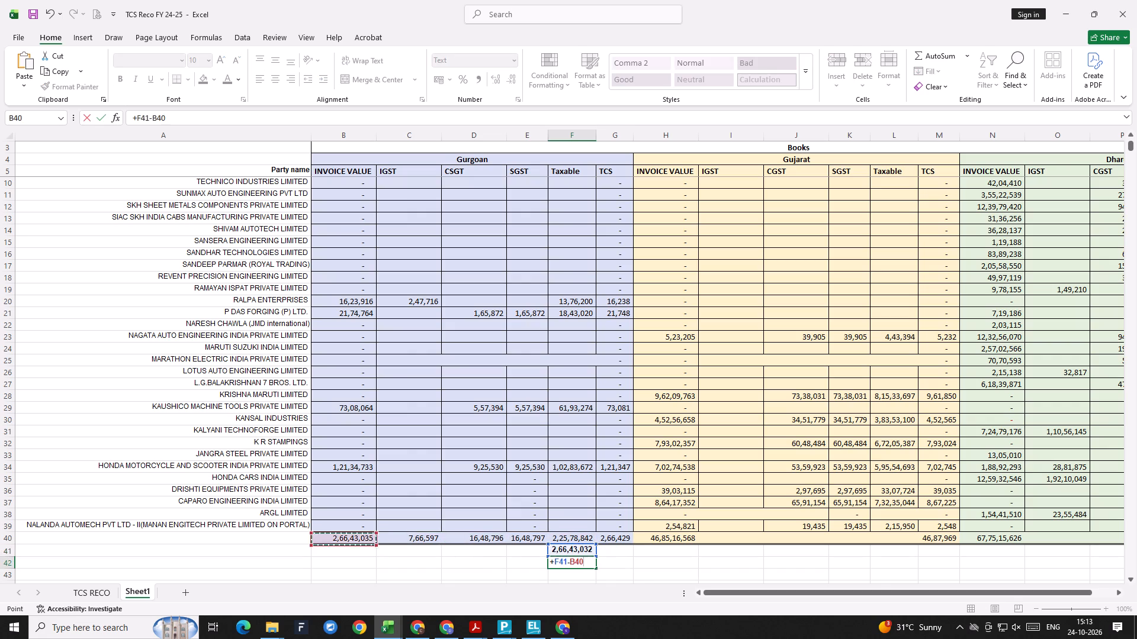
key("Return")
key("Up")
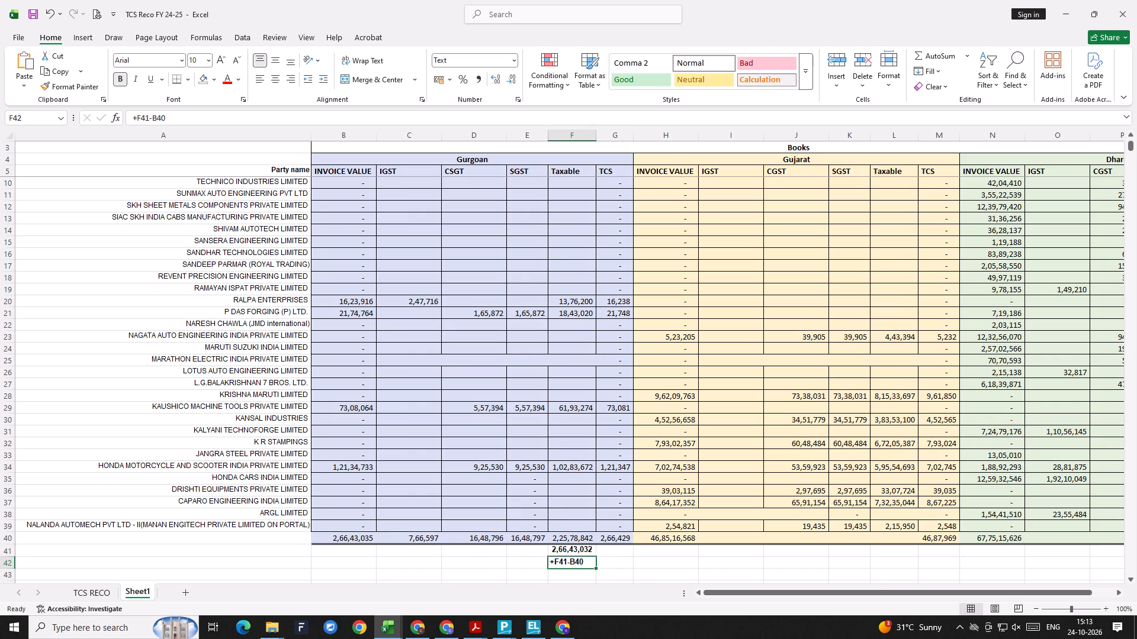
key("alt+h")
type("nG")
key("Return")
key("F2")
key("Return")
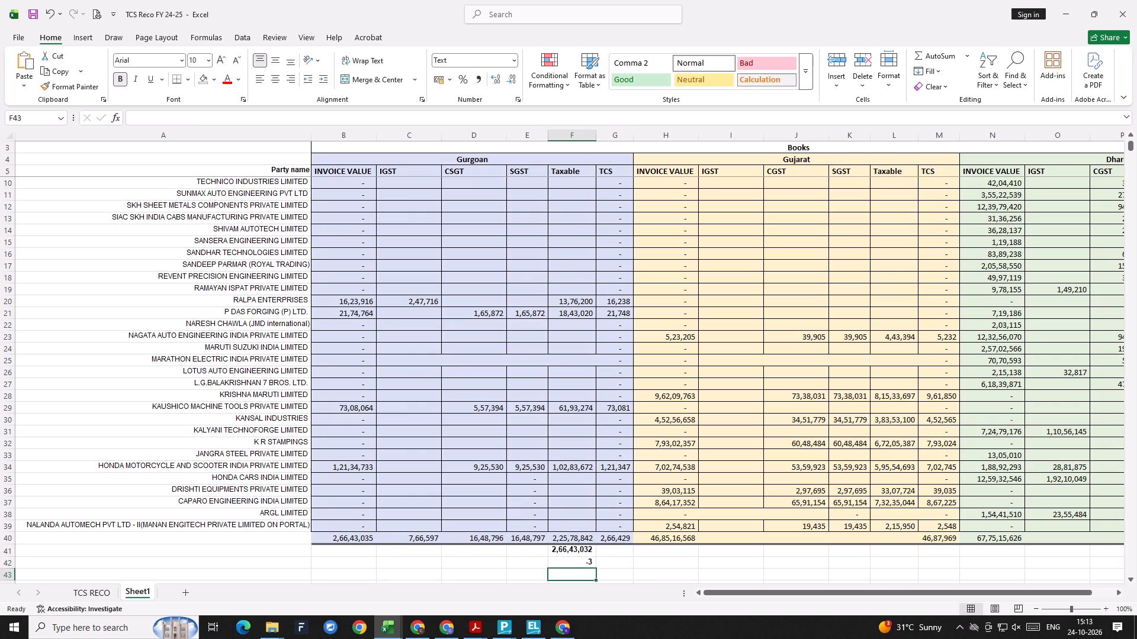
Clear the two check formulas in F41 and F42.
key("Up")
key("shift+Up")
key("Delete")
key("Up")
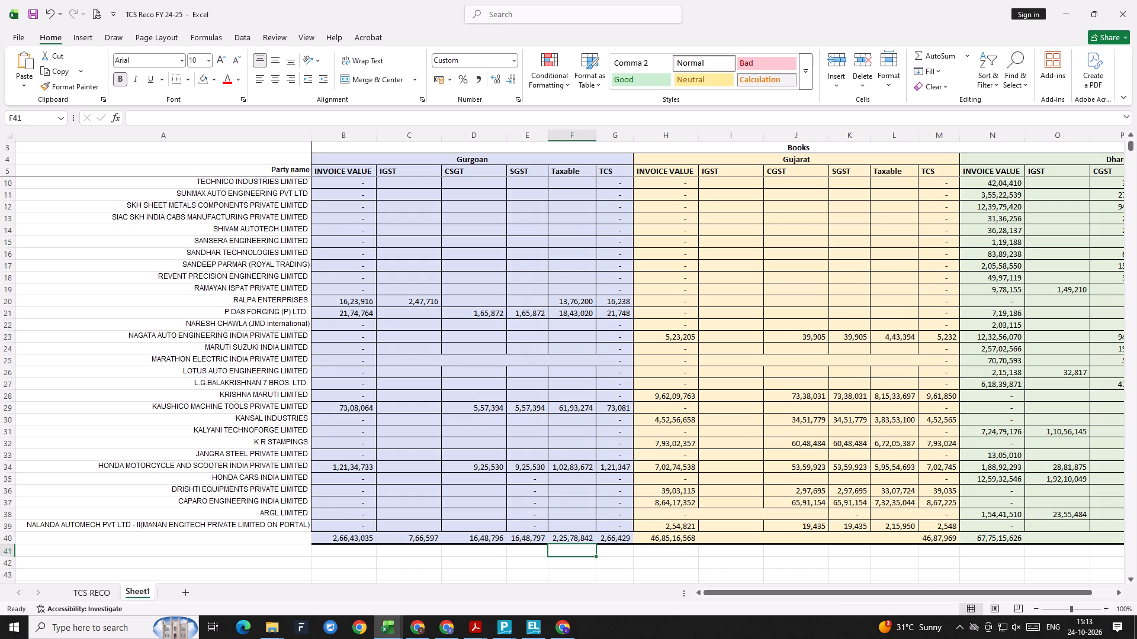
Reference the Gurgoan Taxable total in F41 with the formula +F40.
key("plus")
key("Up")
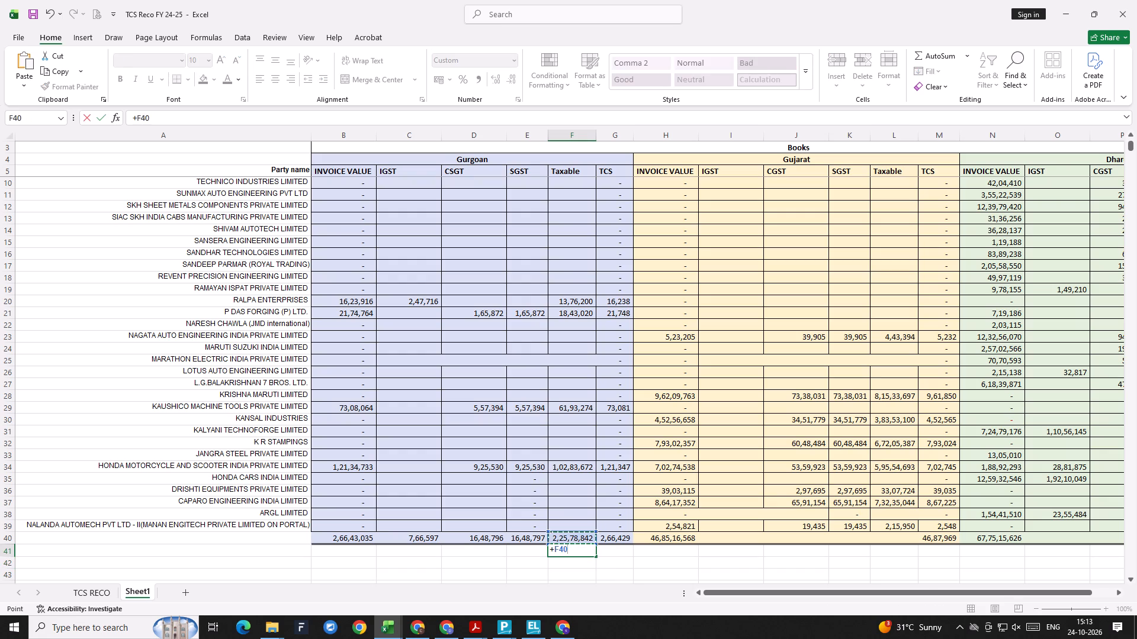
key("Return")
Fill the Gujarat invoice value total formula from H40 across I40:L40 to total IGST, CGST, SGST and Taxable.
key("Up")
key("Right")
key("Right")
key("Right")
key("Right")
key("Right")
key("Up")
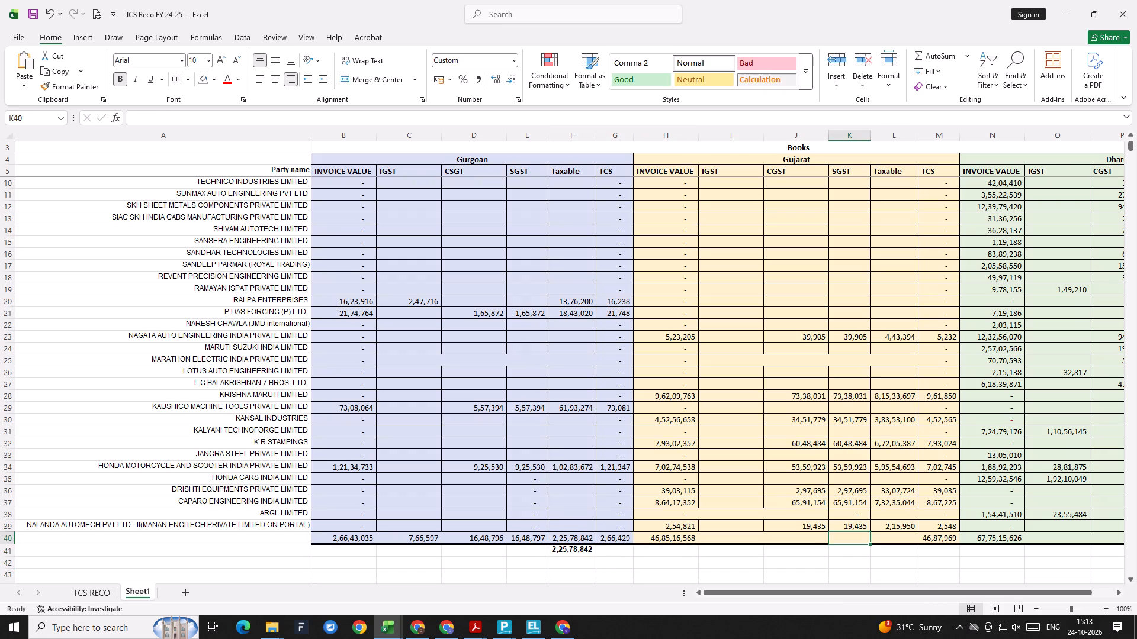
key("Left")
key("Left")
key("Left")
key("shift+Right")
key("shift+Right")
key("shift+Right")
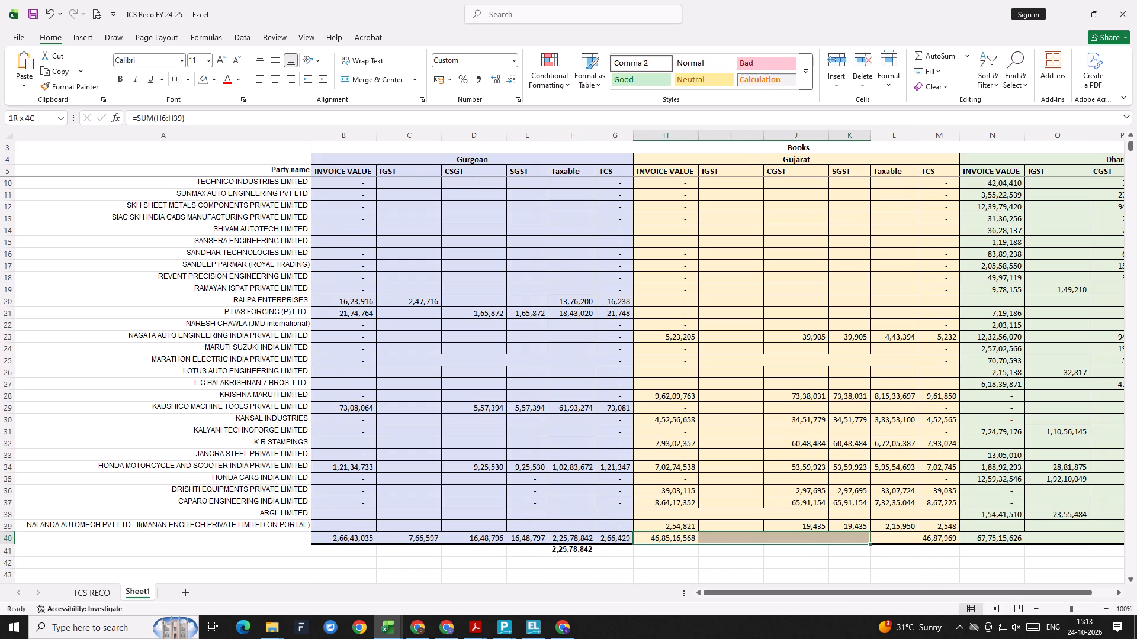
key("shift+Right")
key("ctrl+r")
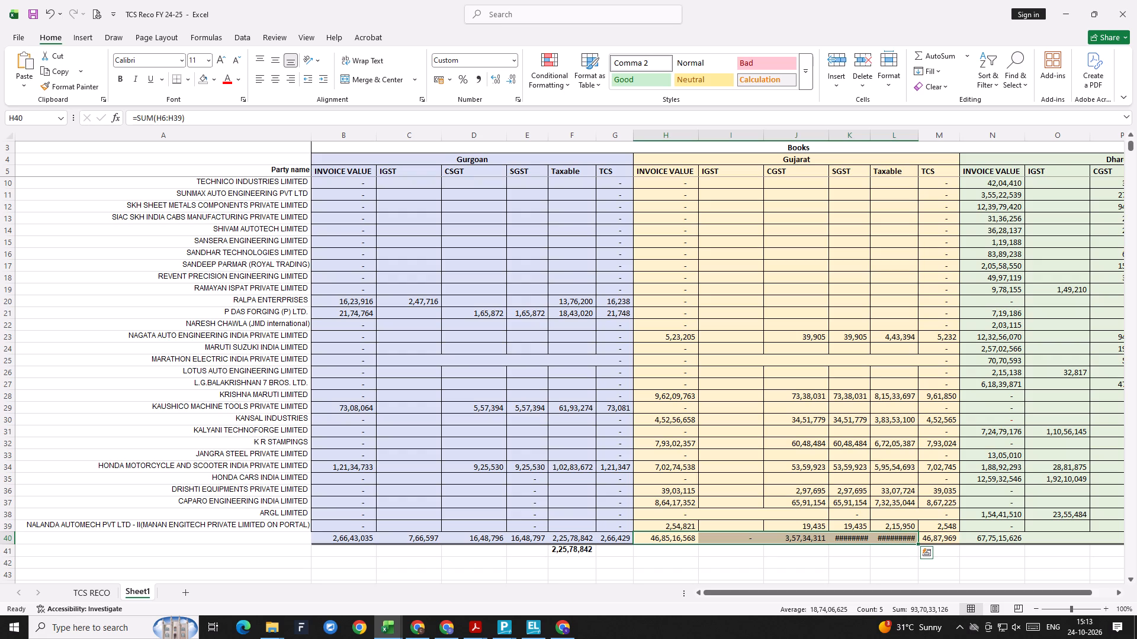
Sum the Gujarat CGST, SGST and Taxable totals J40:L40 in I41, using General number format.
key("Down")
key("Right")
type("+sum")
key("Tab")
key("Up")
key("Right")
key("shift+Right")
key("shift+Right")
key("Return")
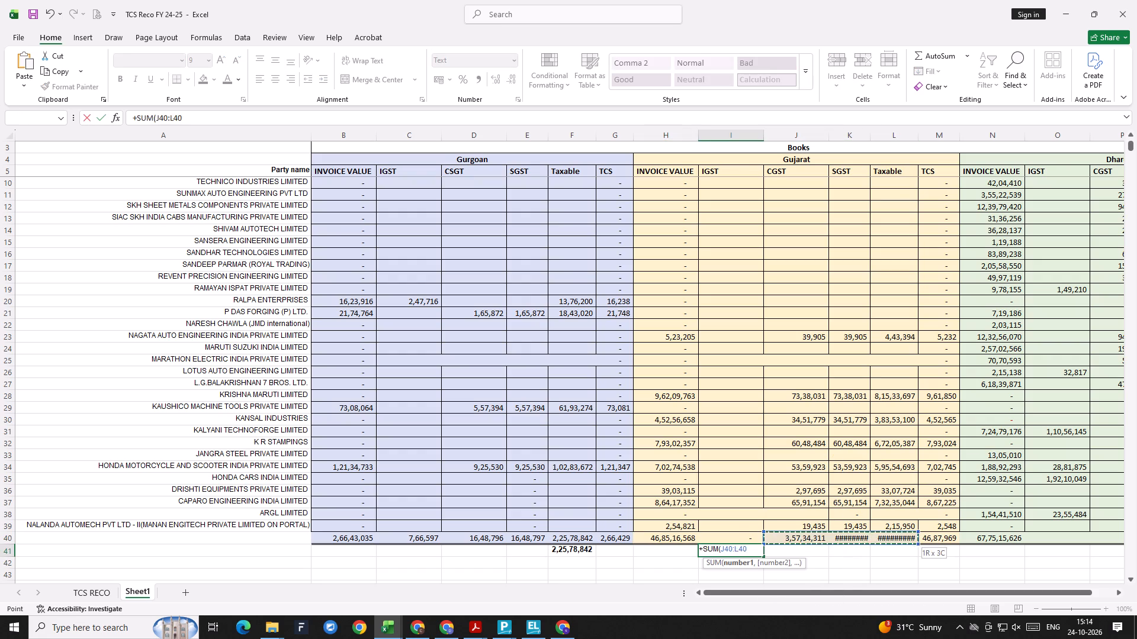
key("Up")
key("alt+h")
type("nG")
key("Return")
key("F2")
key("Return")
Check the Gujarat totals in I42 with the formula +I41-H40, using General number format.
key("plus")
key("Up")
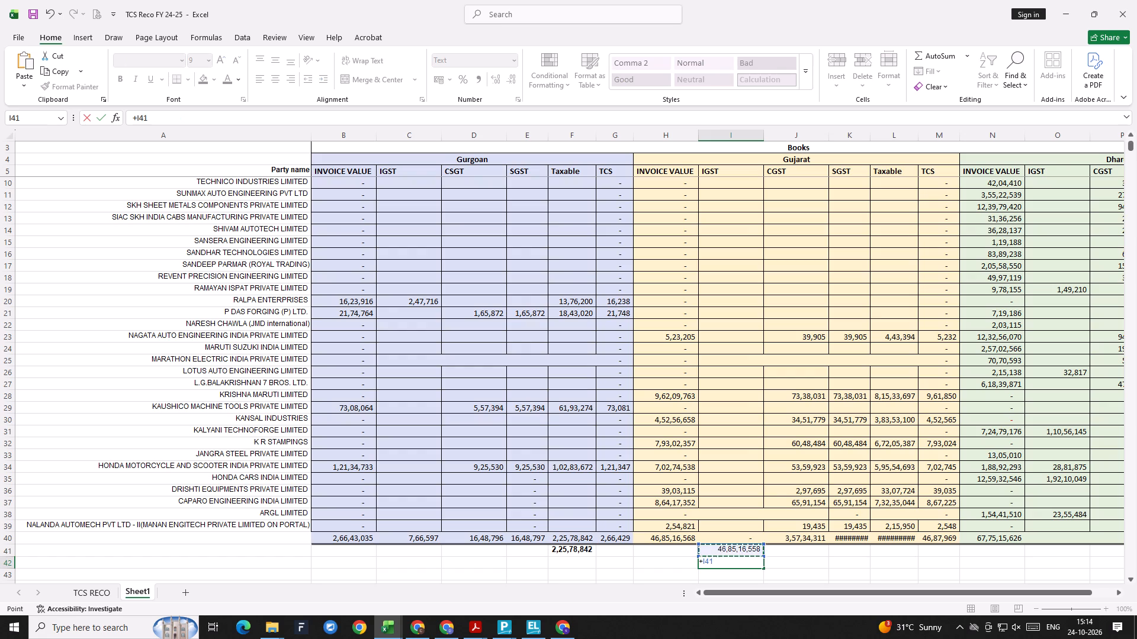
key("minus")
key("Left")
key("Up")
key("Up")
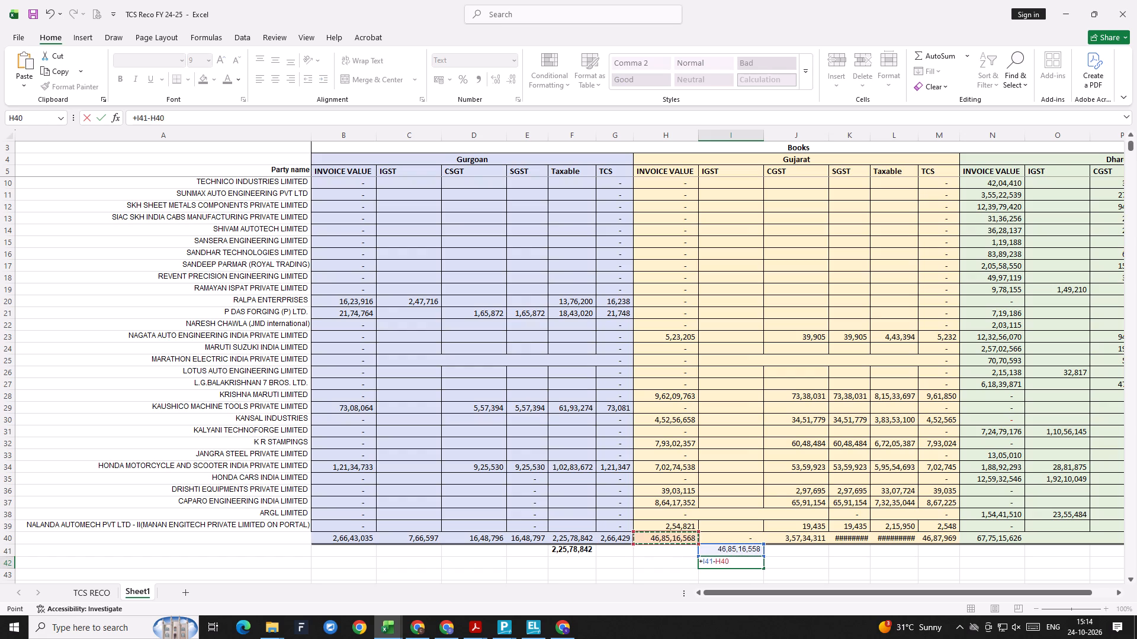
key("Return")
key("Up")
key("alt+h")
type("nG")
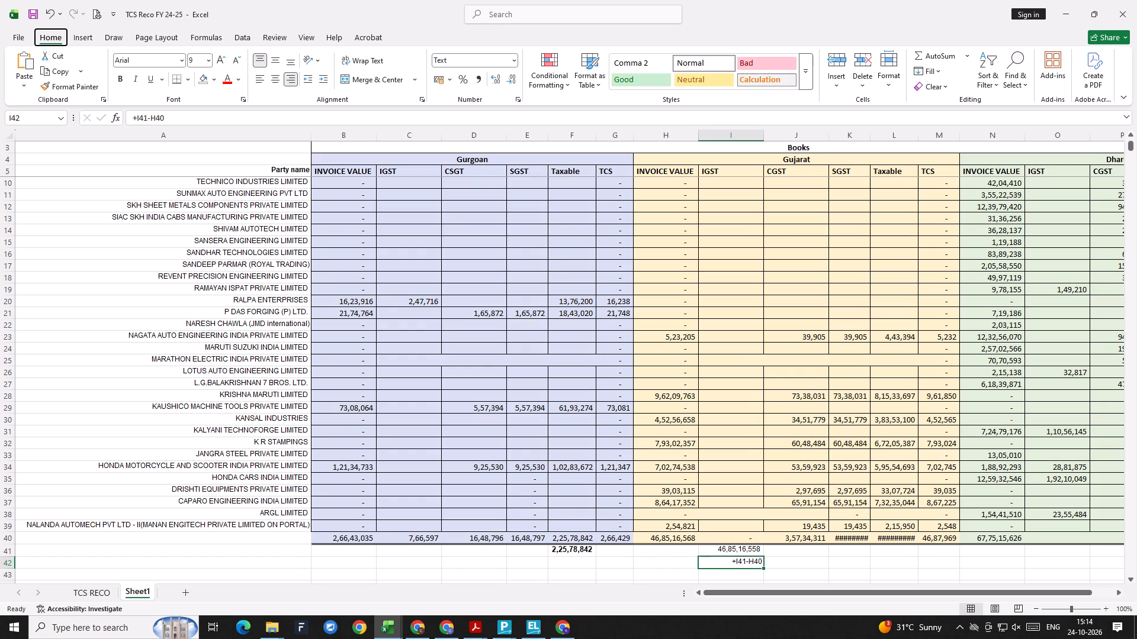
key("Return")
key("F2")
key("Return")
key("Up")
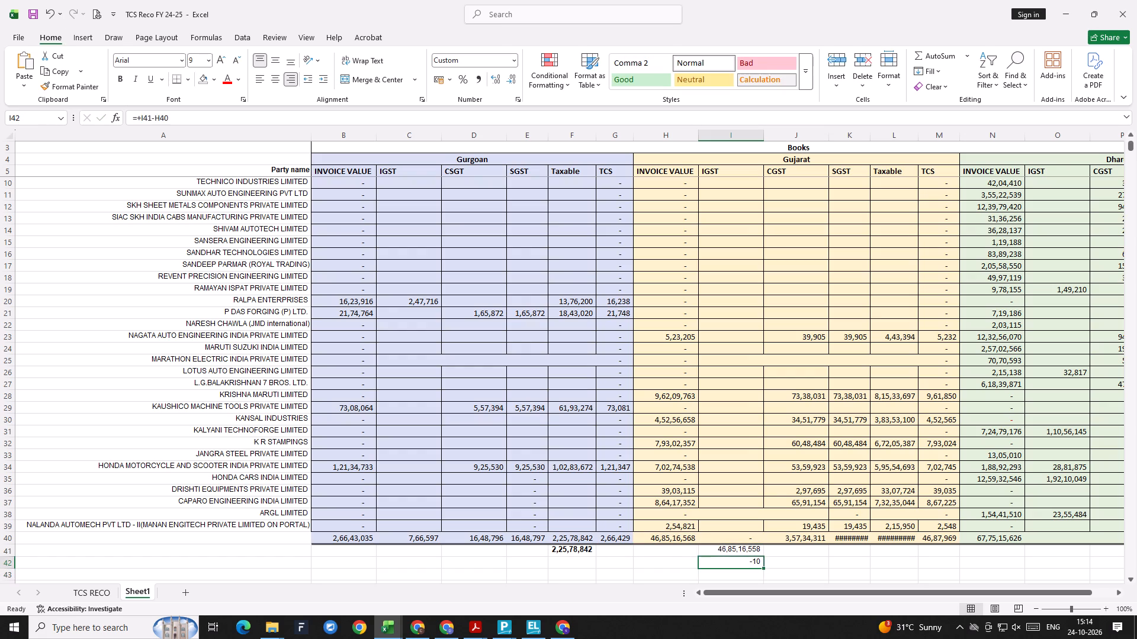
Clear the two Gujarat check formulas in I41 and I42.
key("shift+Up")
key("Delete")
Reference the Gujarat Taxable total in J42 with the formula +L40, using General number format.
key("Right")
key("plus")
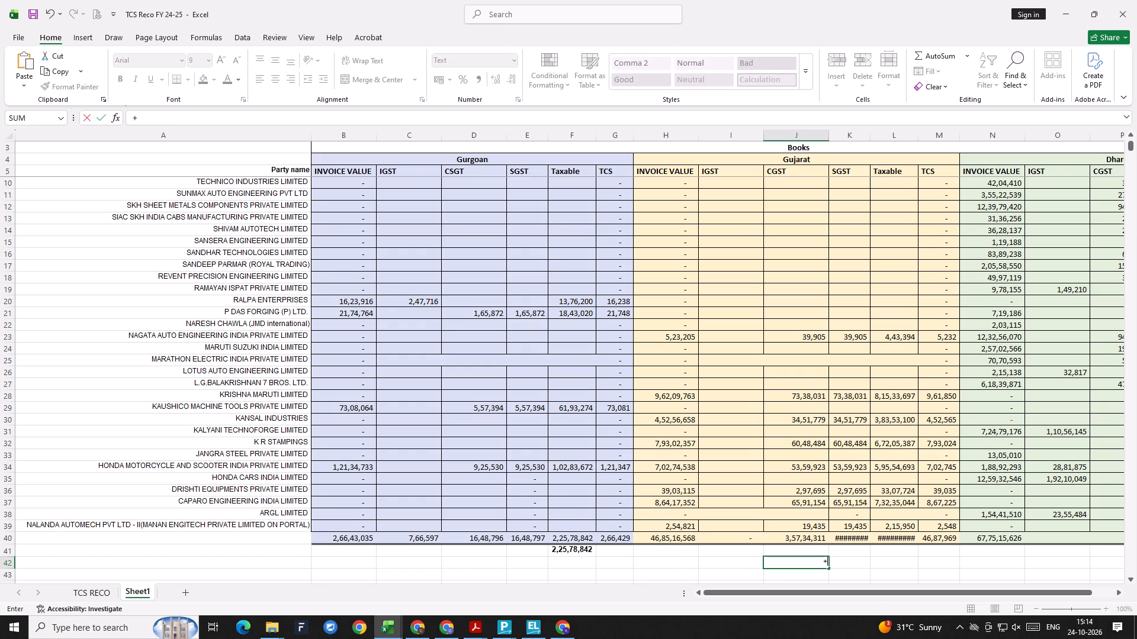
key("Right")
key("Up")
key("Right")
key("Up")
key("Return")
key("Up")
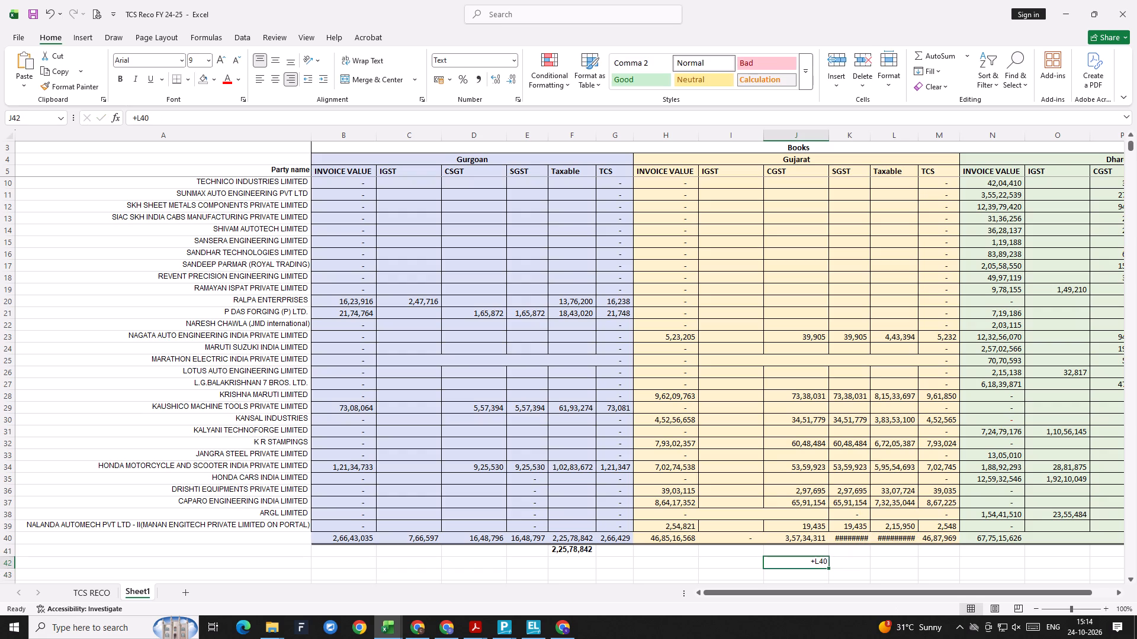
type("hnG")
key("Return")
key("F2")
key("Return")
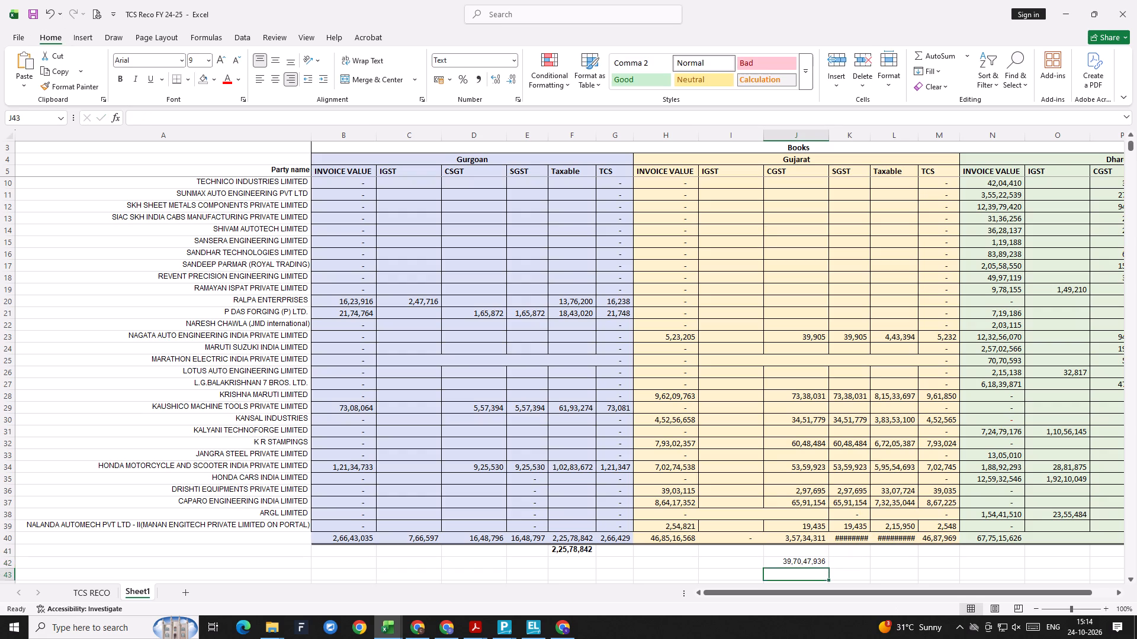
Fill the Dharuera invoice value total formula from N40 across O40:R40 to total IGST, CGST, SGST and Taxable.
key("Up")
key("Right")
key("Right")
key("Right")
key("Right")
key("Right")
key("Right")
key("Right")
key("Left")
key("Left")
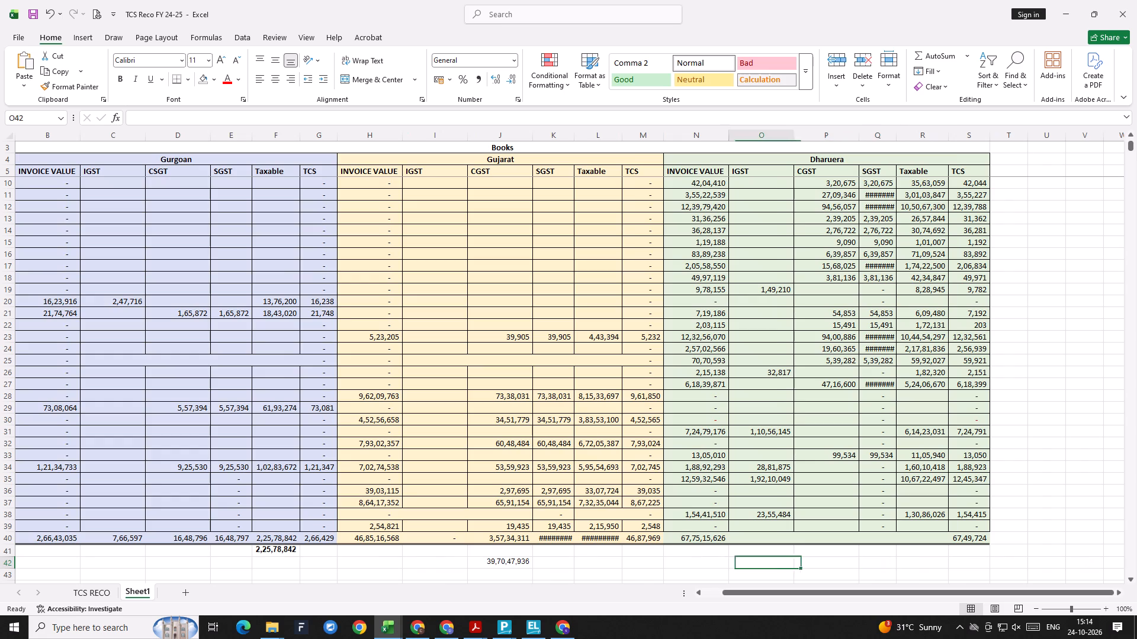
key("Left")
key("Up")
key("Up")
key("shift+Right")
key("shift+Right")
key("shift+Right")
key("shift+Right")
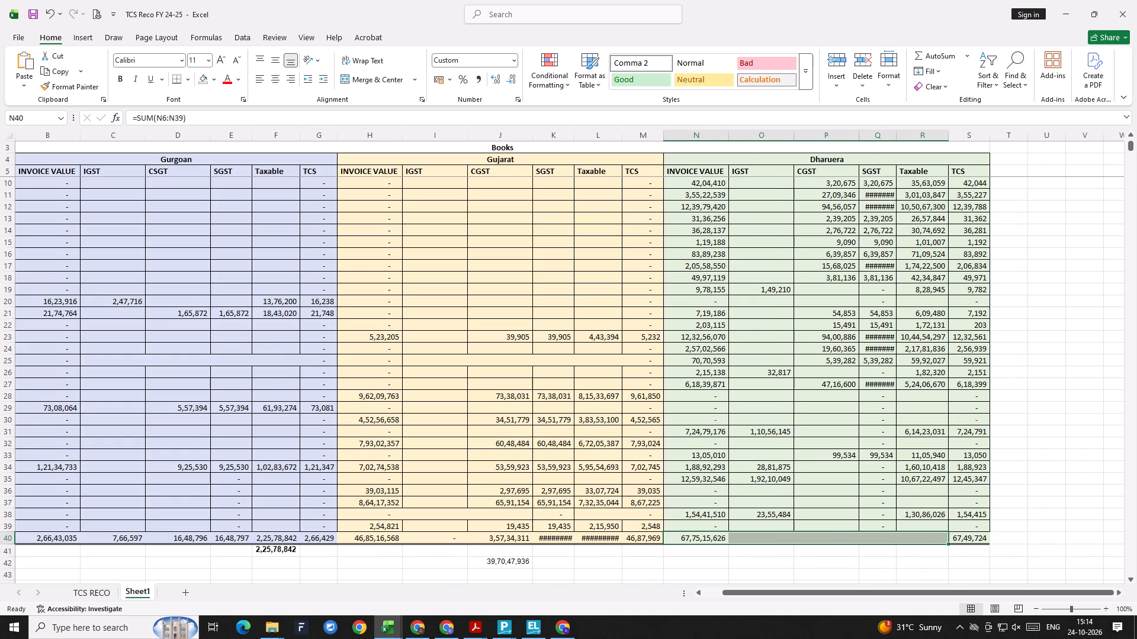
key("ctrl+r")
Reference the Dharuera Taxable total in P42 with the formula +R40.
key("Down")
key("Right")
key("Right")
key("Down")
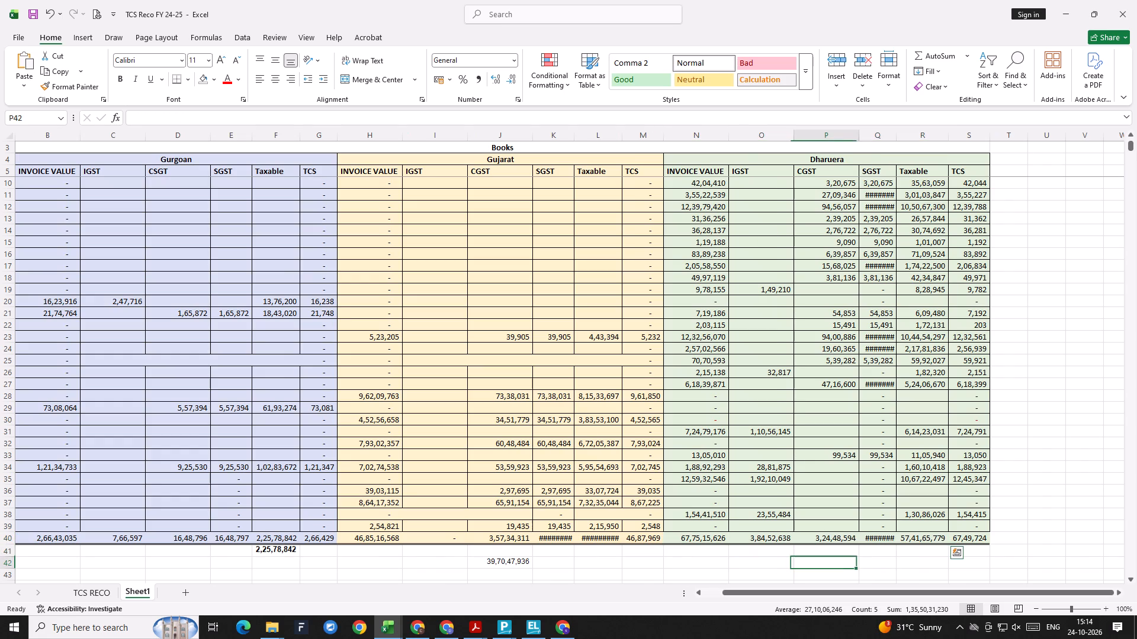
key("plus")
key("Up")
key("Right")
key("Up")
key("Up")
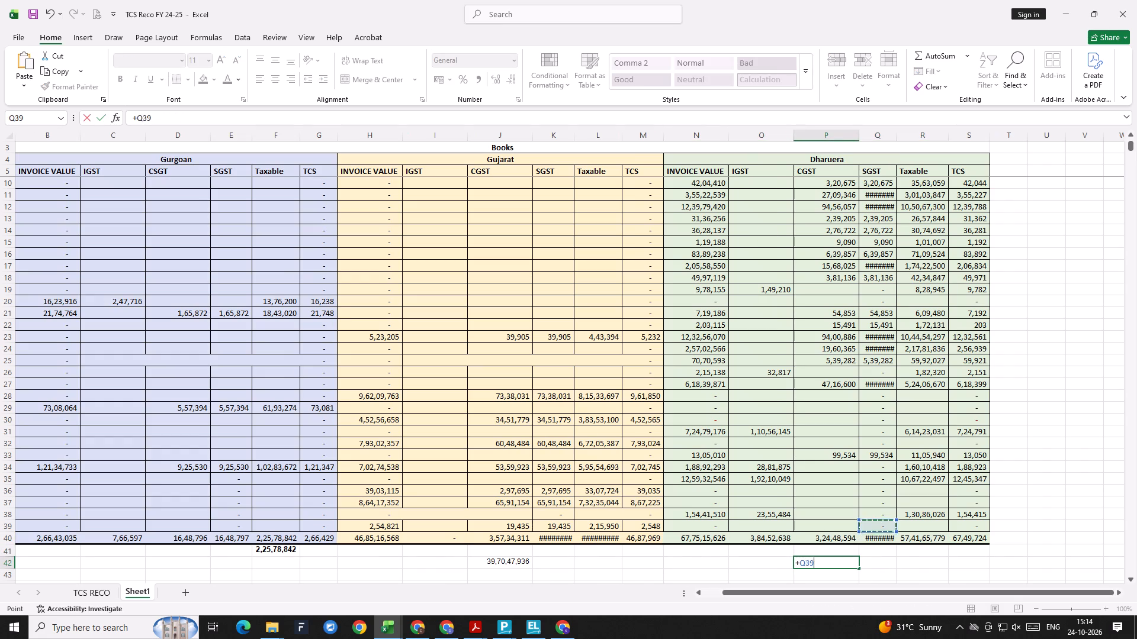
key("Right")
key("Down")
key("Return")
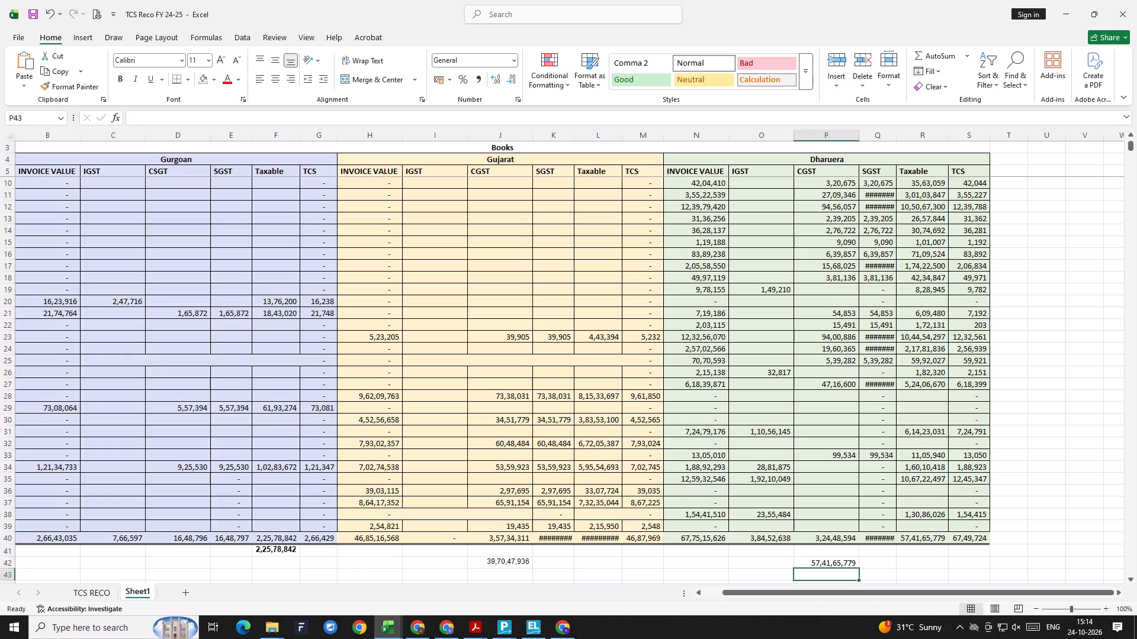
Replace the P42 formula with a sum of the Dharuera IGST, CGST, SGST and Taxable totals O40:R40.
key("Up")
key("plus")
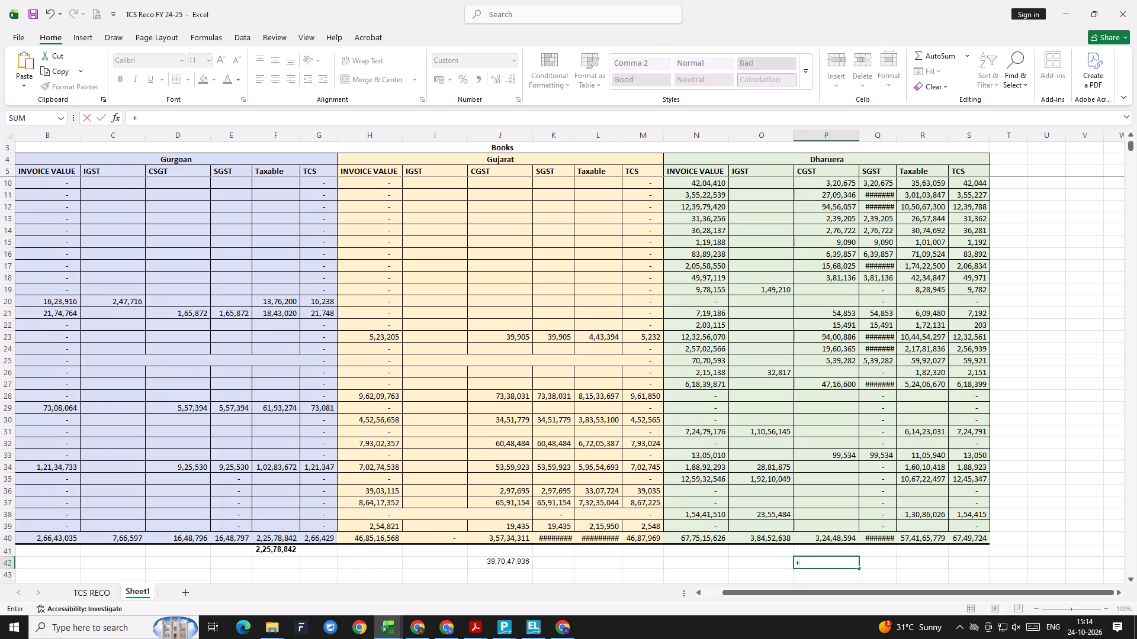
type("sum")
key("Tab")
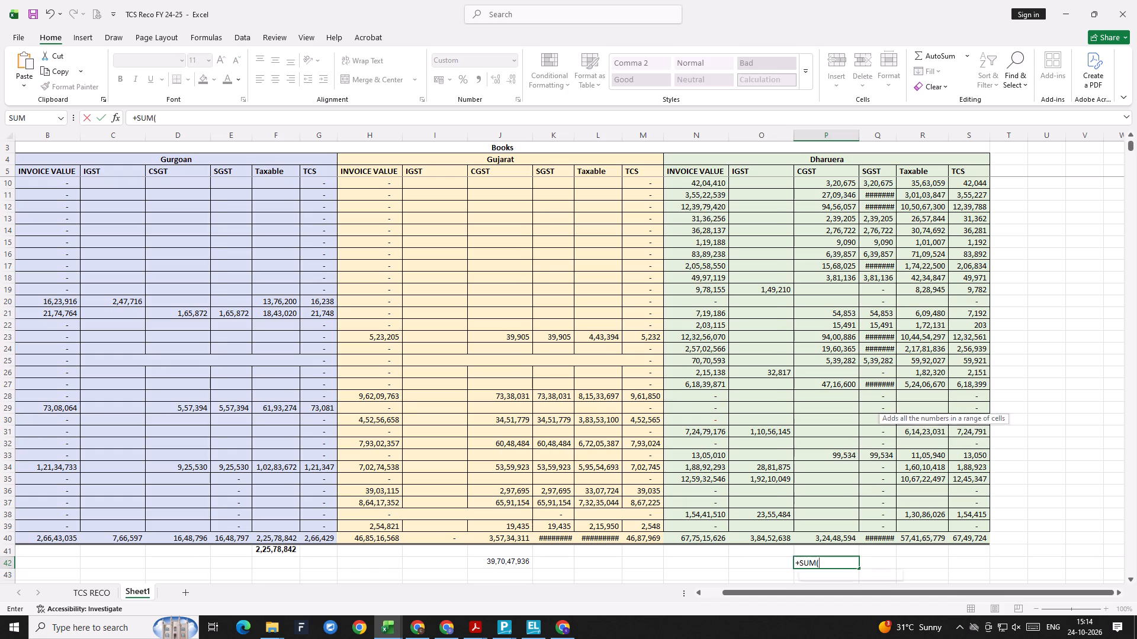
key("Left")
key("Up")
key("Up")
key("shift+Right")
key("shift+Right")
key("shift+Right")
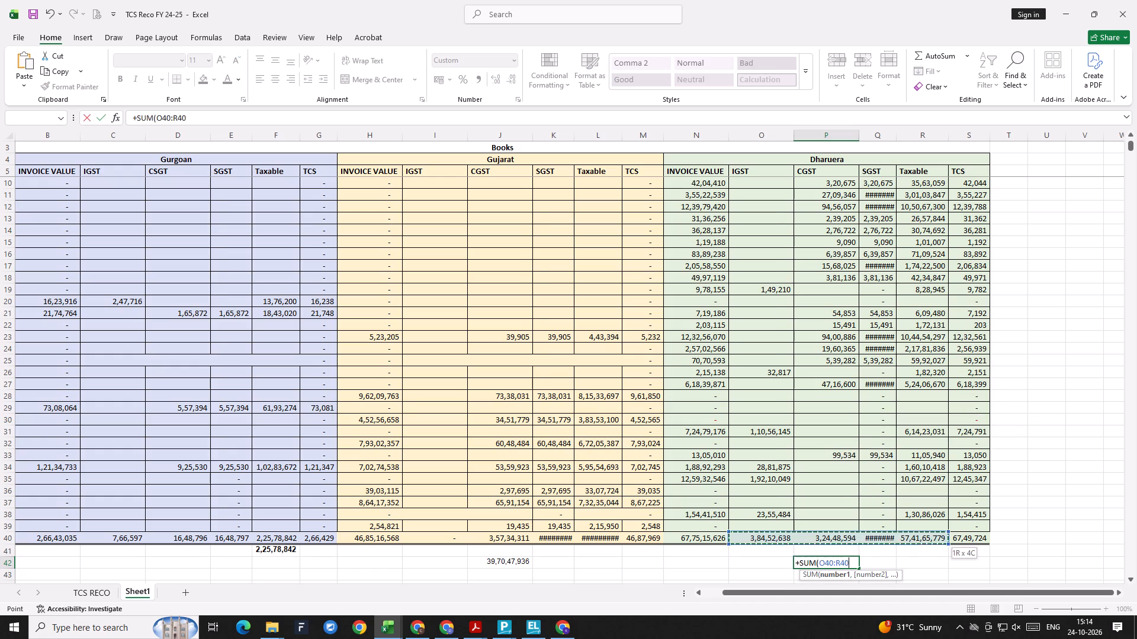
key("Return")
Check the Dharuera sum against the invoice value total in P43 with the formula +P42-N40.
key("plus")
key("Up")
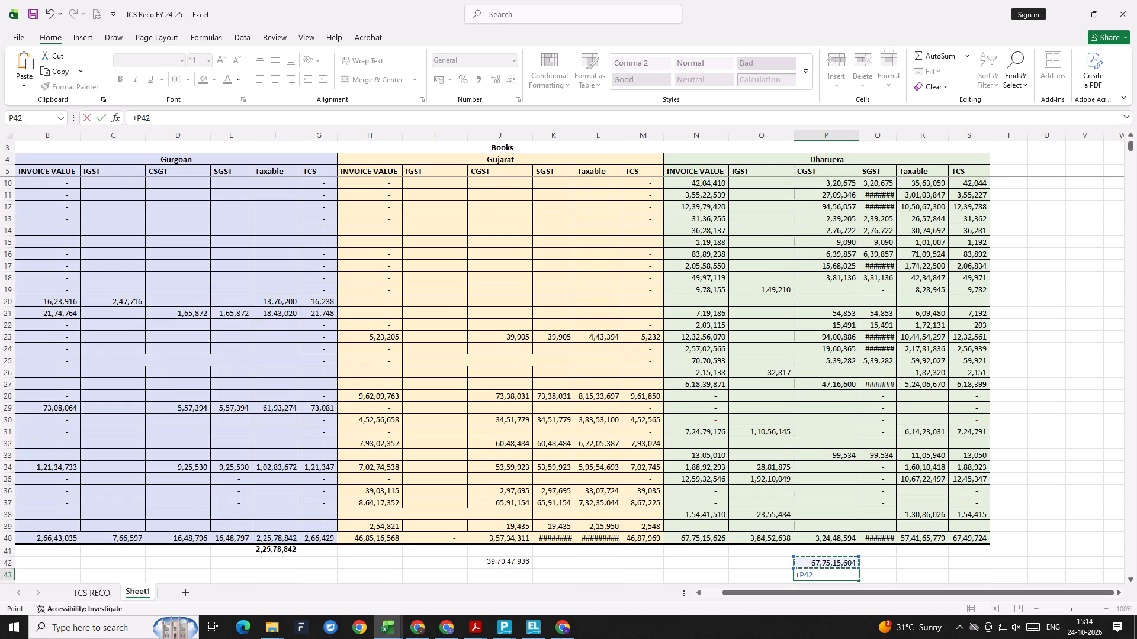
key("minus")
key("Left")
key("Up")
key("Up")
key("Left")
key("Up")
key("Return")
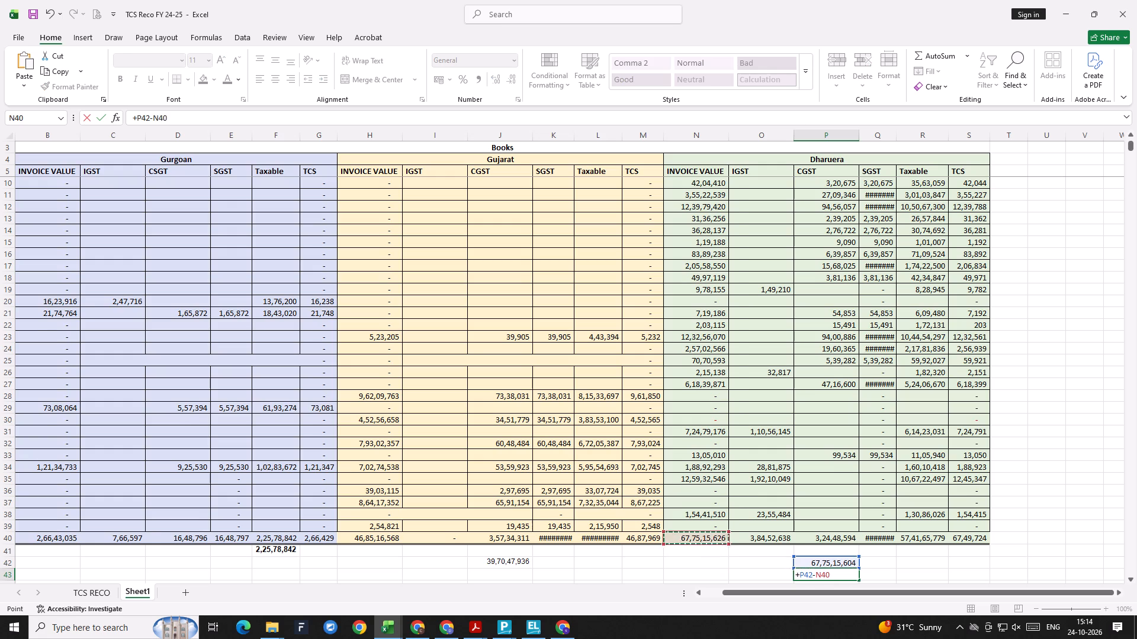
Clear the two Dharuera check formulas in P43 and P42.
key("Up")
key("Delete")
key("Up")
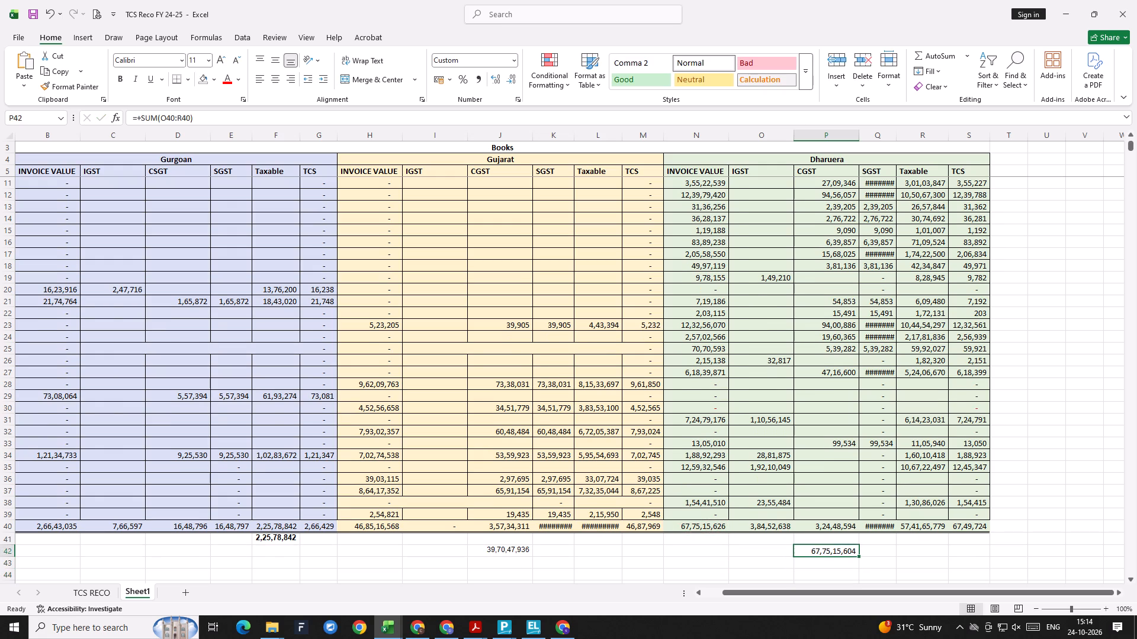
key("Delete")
Reference the Dharuera Taxable total in P42 with the formula +R40.
key("plus")
key("Right")
key("Up")
key("Right")
key("Up")
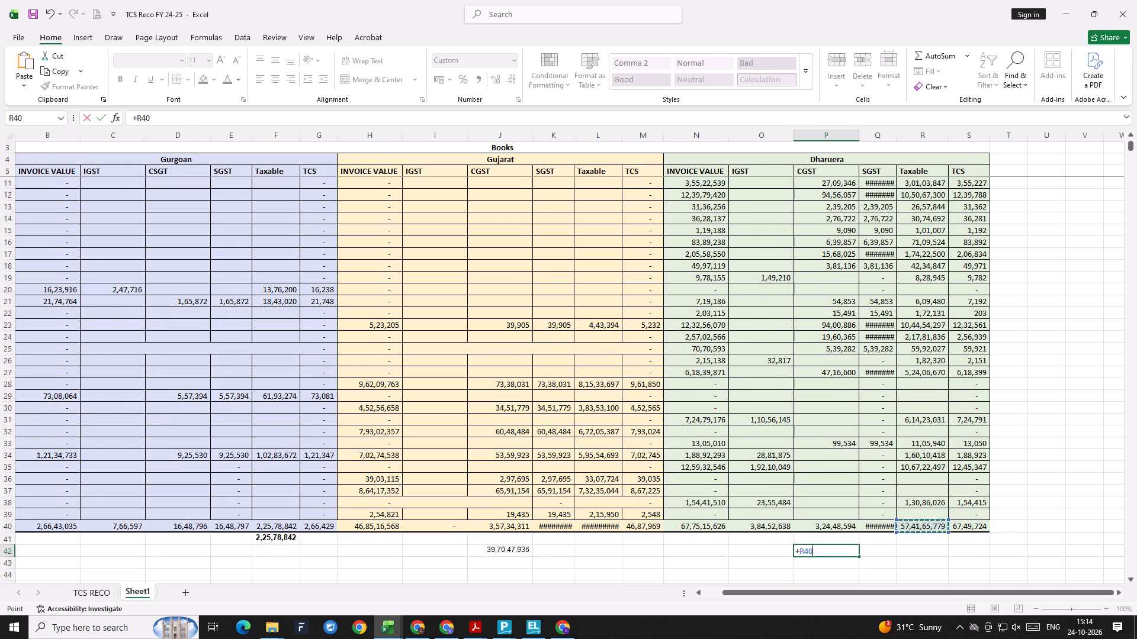
key("Return")
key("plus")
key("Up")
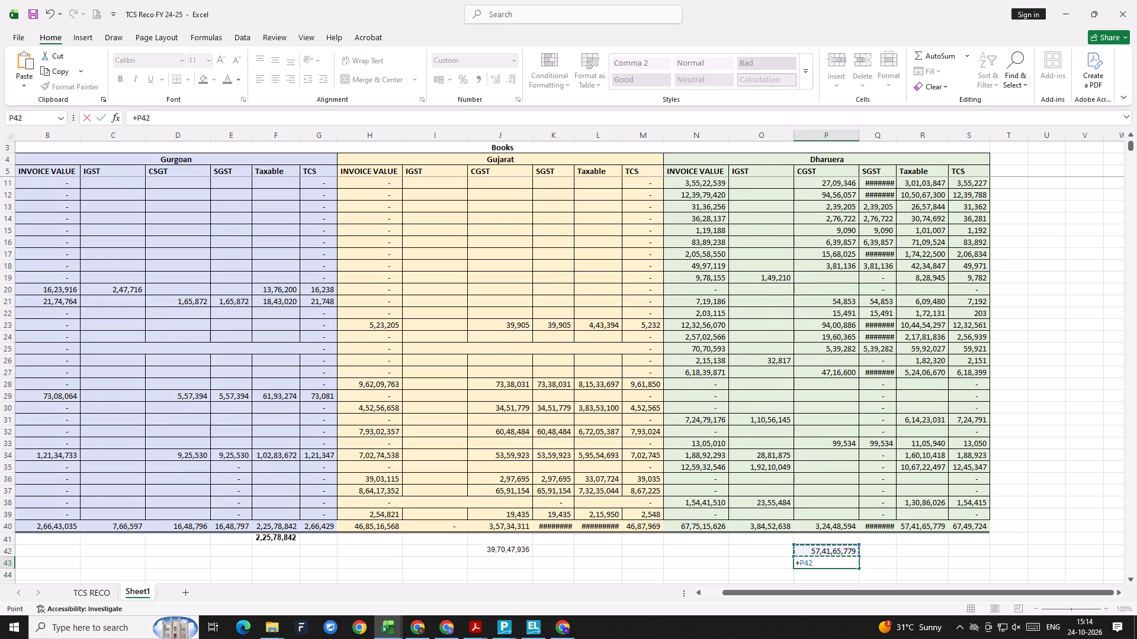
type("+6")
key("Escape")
Add the Dharuera, Gujarat and Gurgoan Taxable totals in P43 with the formula +P42+J42+F41.
key("plus")
key("Up")
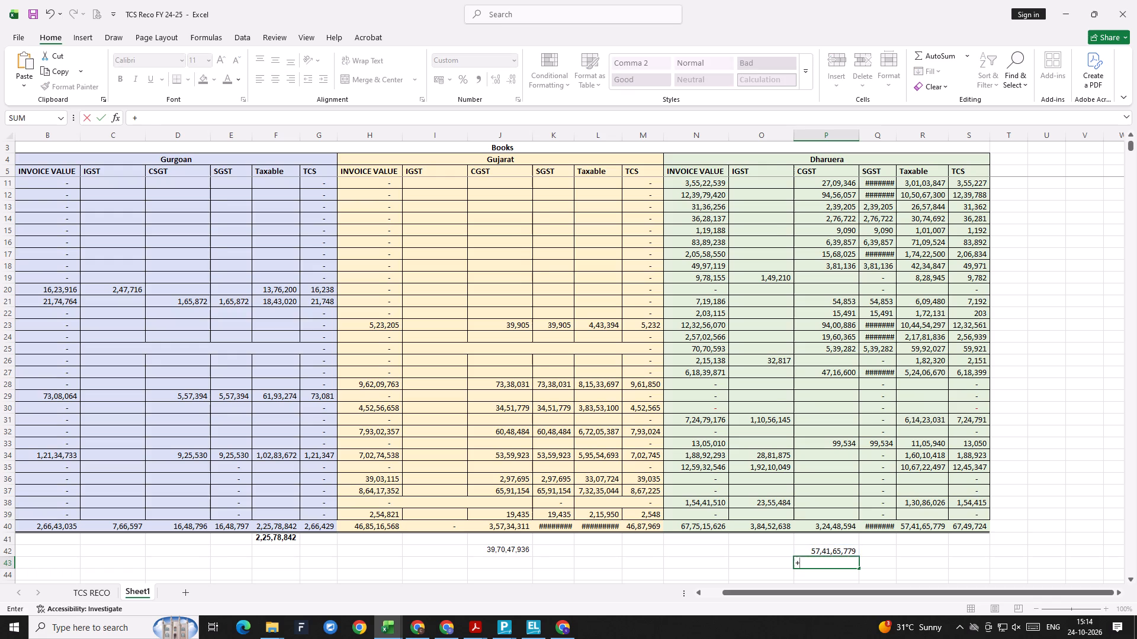
key("plus")
key("Left")
key("Up")
key("Left")
key("Left")
key("Left")
key("Left")
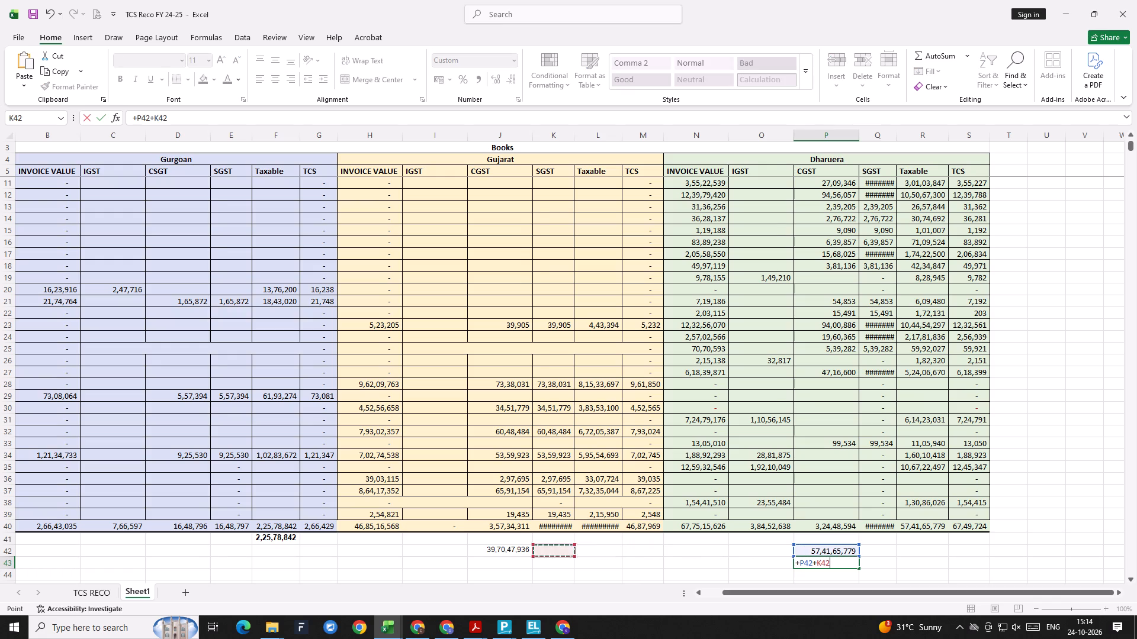
key("Left")
key("plus")
key("Left")
key("Up")
key("Left")
key("Left")
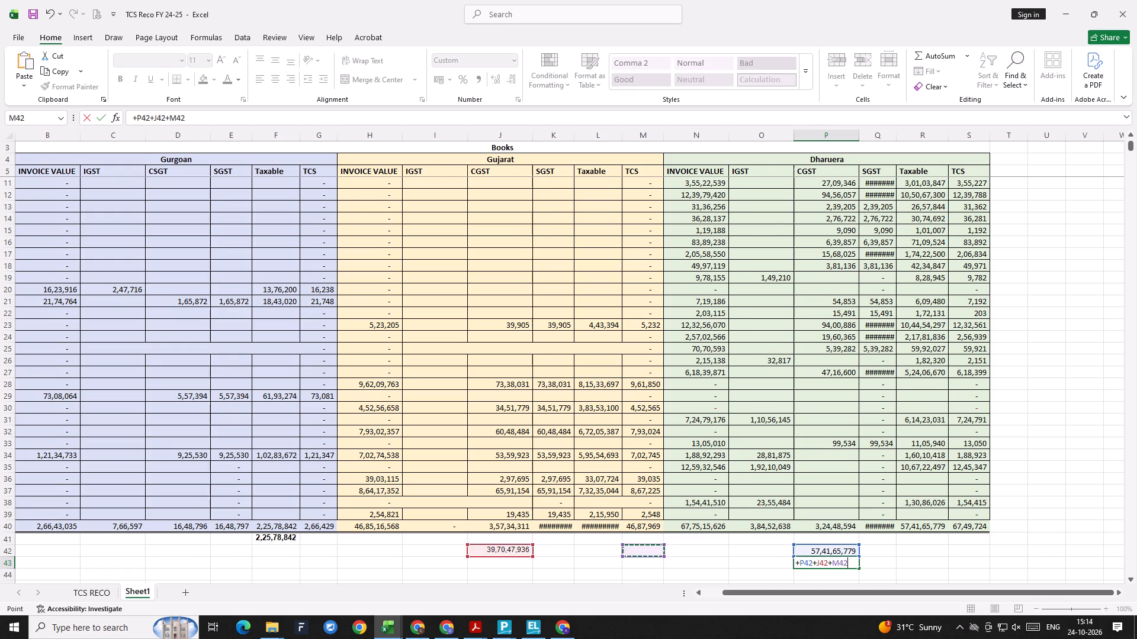
key("ctrl+Left")
key("ctrl+Left")
key("Right")
key("Right")
key("Up")
key("Right")
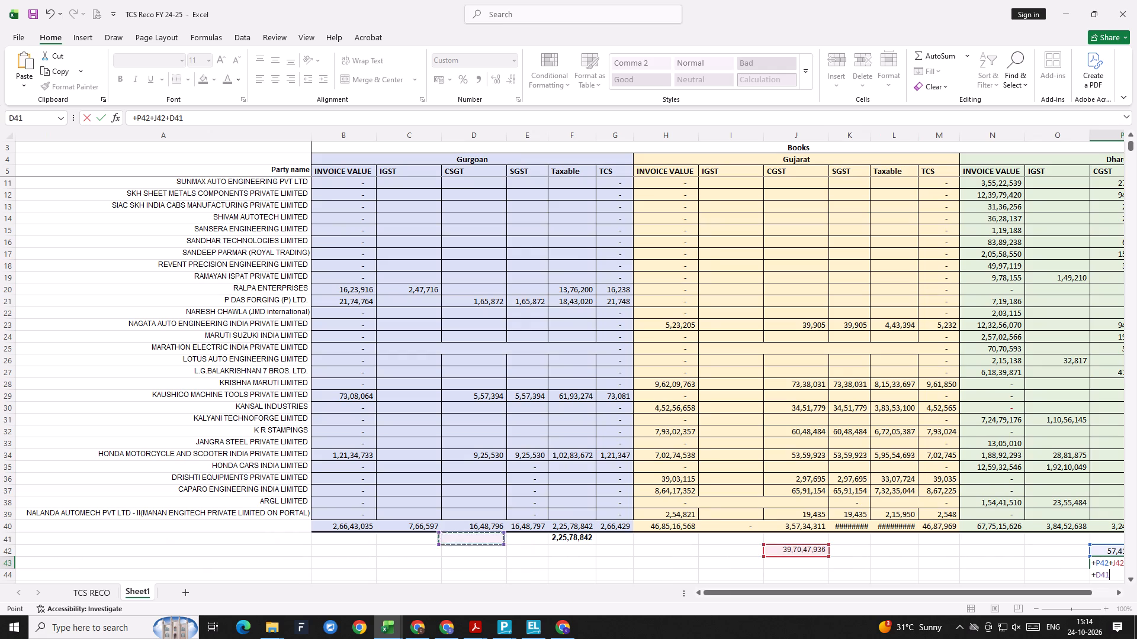
key("Right")
key("Right")
key("Return")
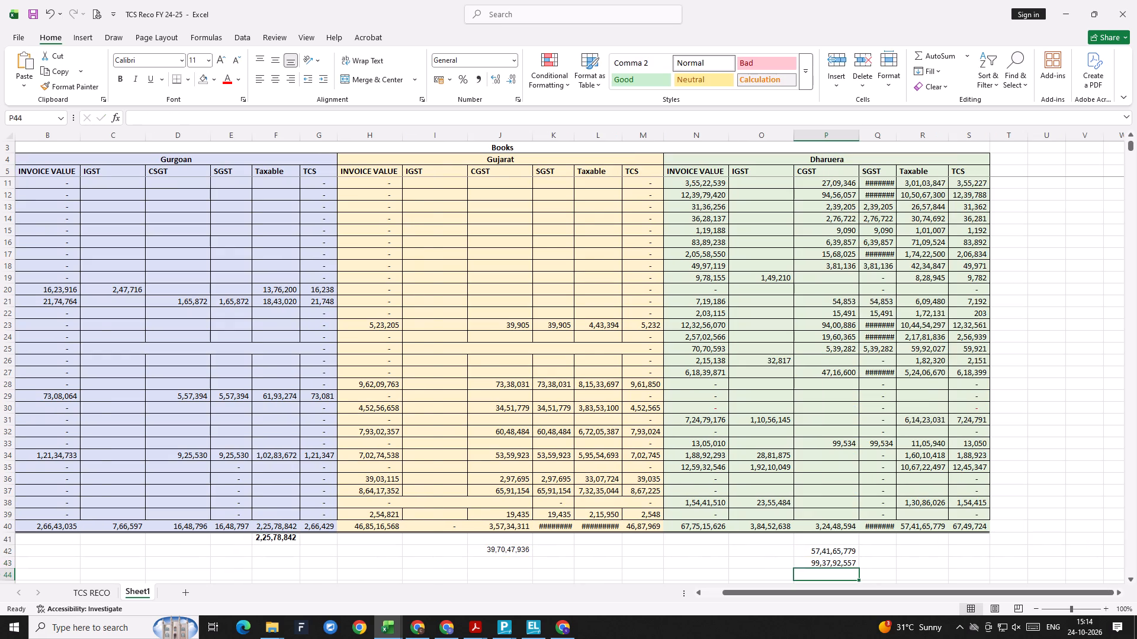
key("Up")
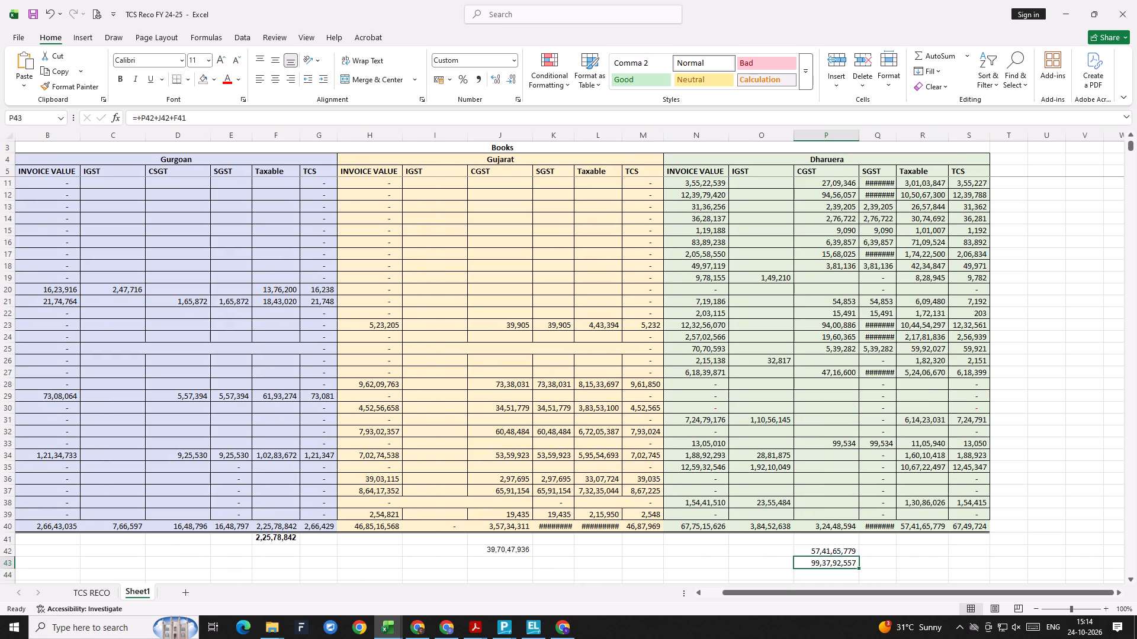
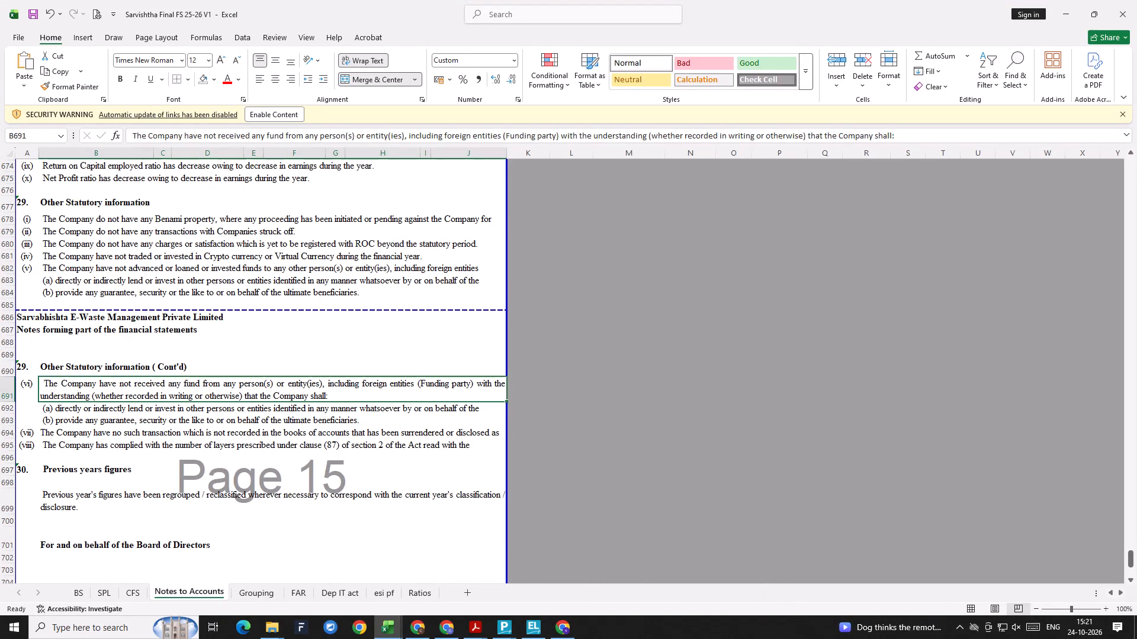
Review the profit and loss statement on the SPL sheet and save the workbook.
left_click(98, 592)
scroll(303, 488, "up", 2)
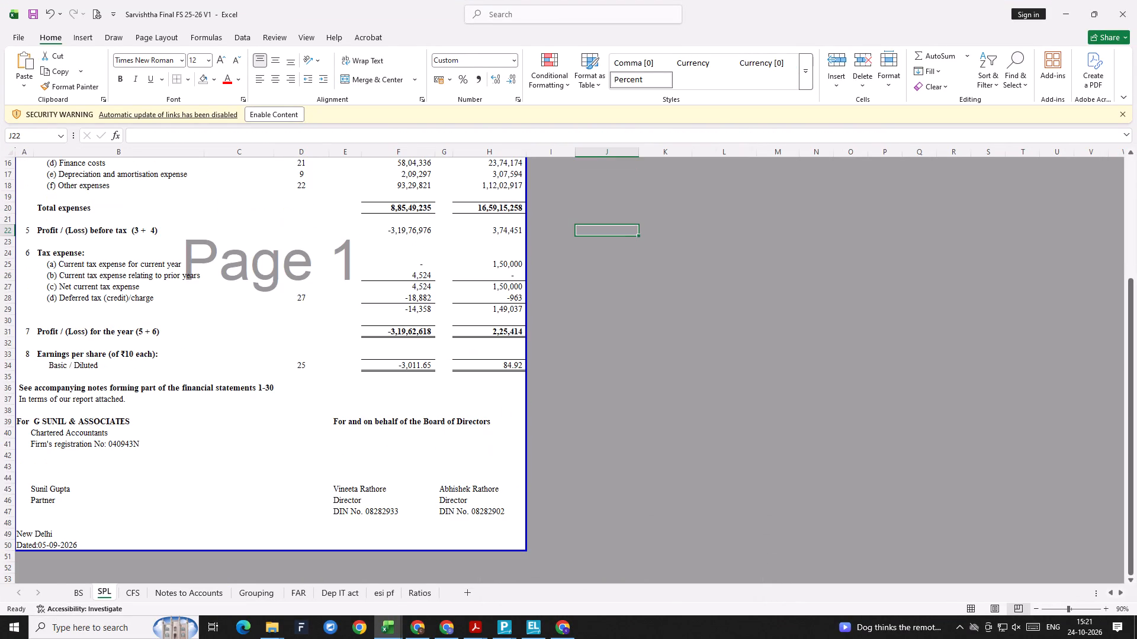
scroll(385, 453, "up", 4)
key("ctrl+s")
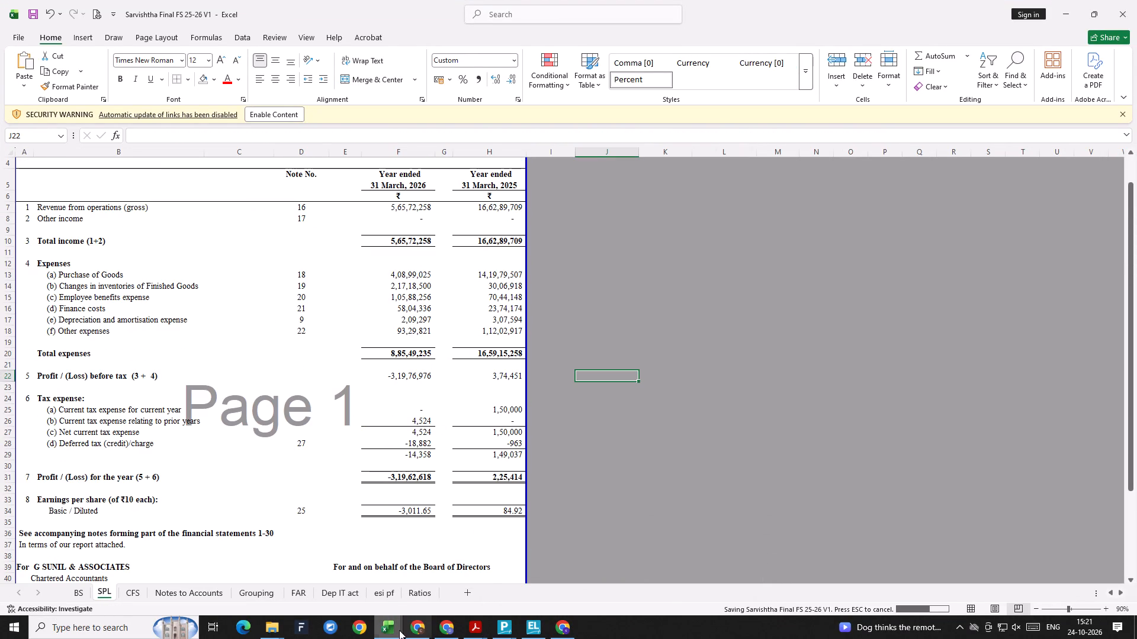
left_click(398, 630)
left_click(510, 463)
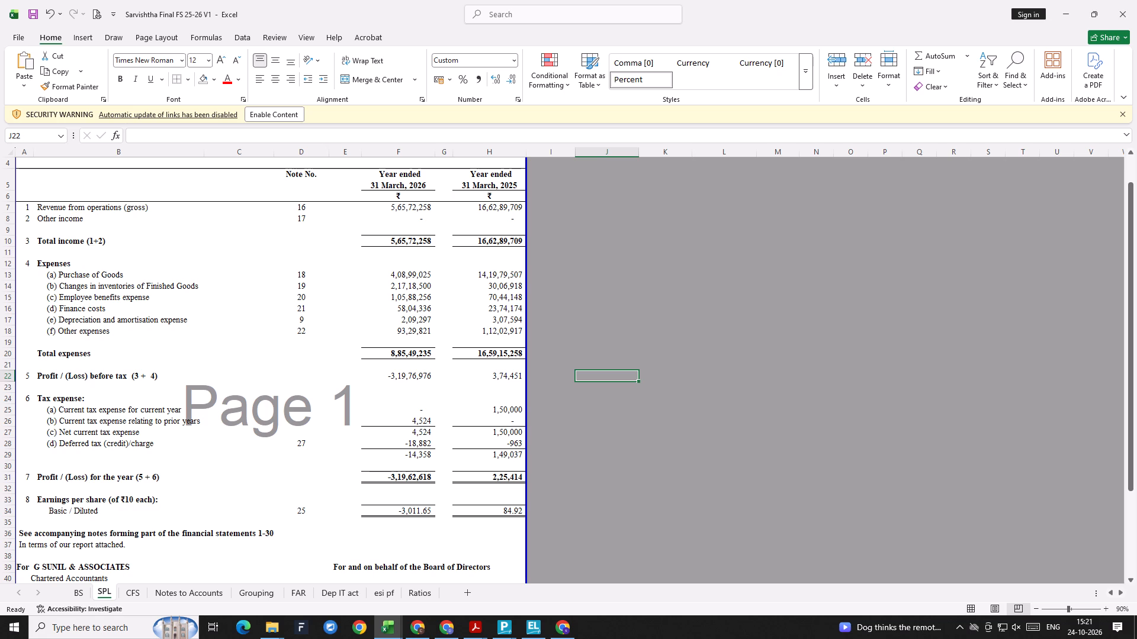
Review the balance sheet's liabilities and assets on the BS sheet and save the workbook.
left_click(89, 589)
scroll(299, 530, "down", 10)
scroll(304, 472, "up", 8)
scroll(304, 442, "down", 5)
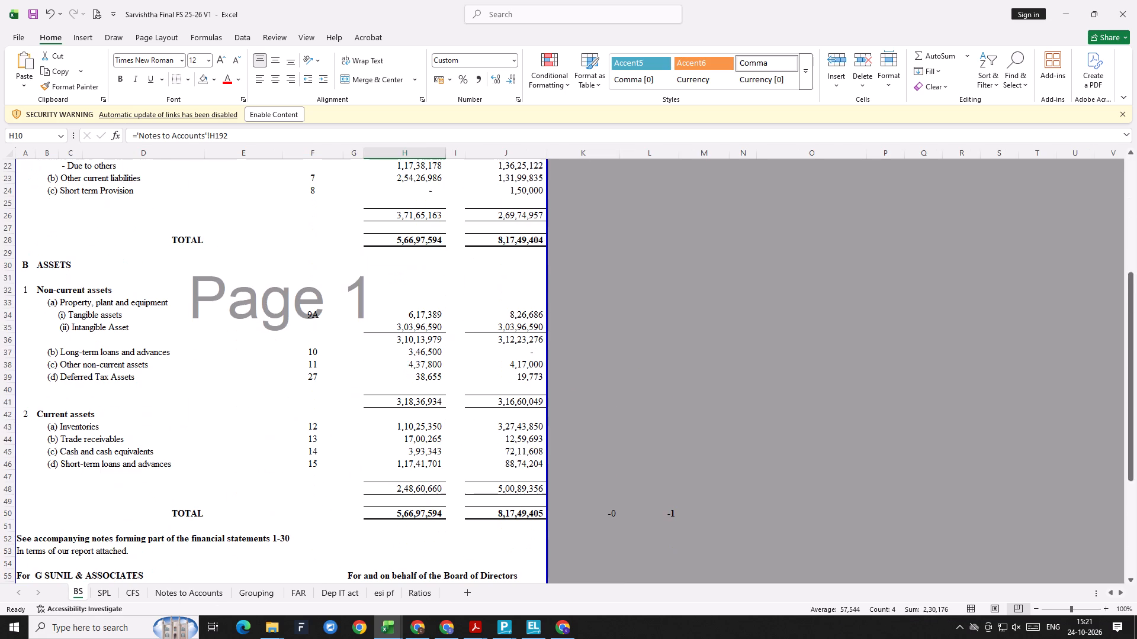
key("ctrl+s")
scroll(301, 418, "up", 2)
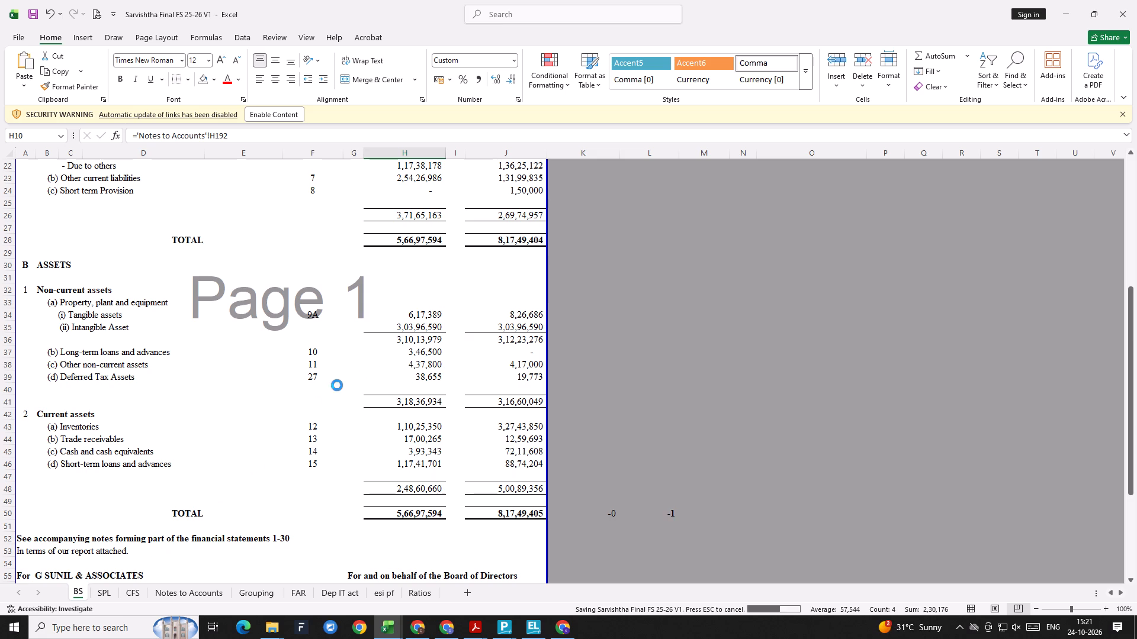
scroll(337, 385, "up", 10)
scroll(396, 369, "up", 7)
Trace the 31 March 2026 Reserves and surplus figure in H11 to its source note, review its breakdown, and save.
left_click(425, 302)
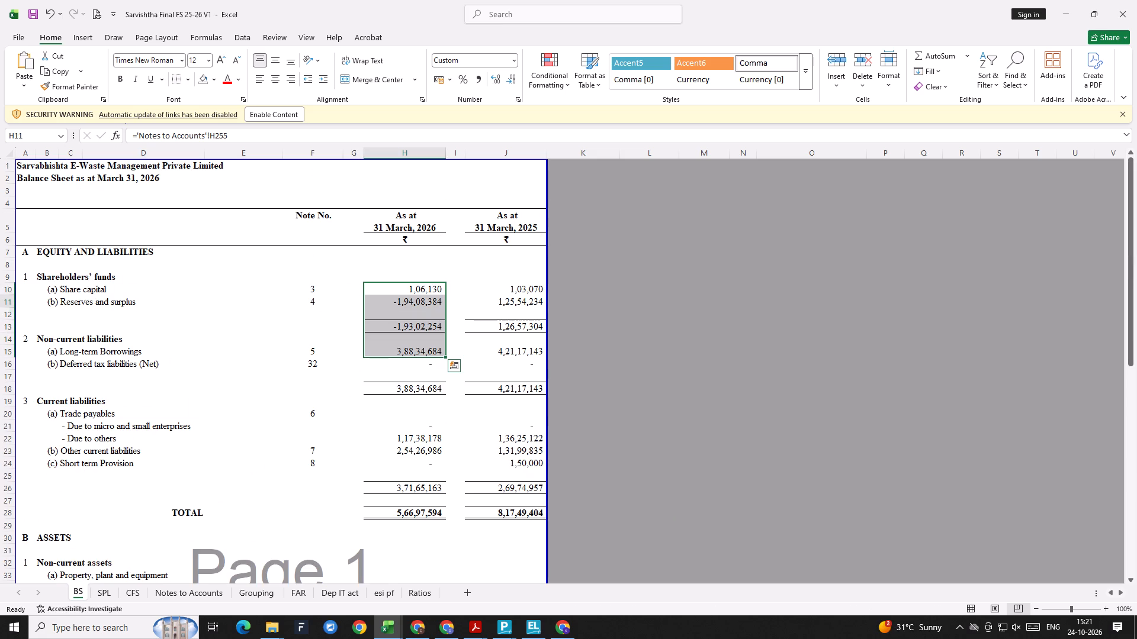
key("Up")
key("Down")
key("ctrl+bracketleft")
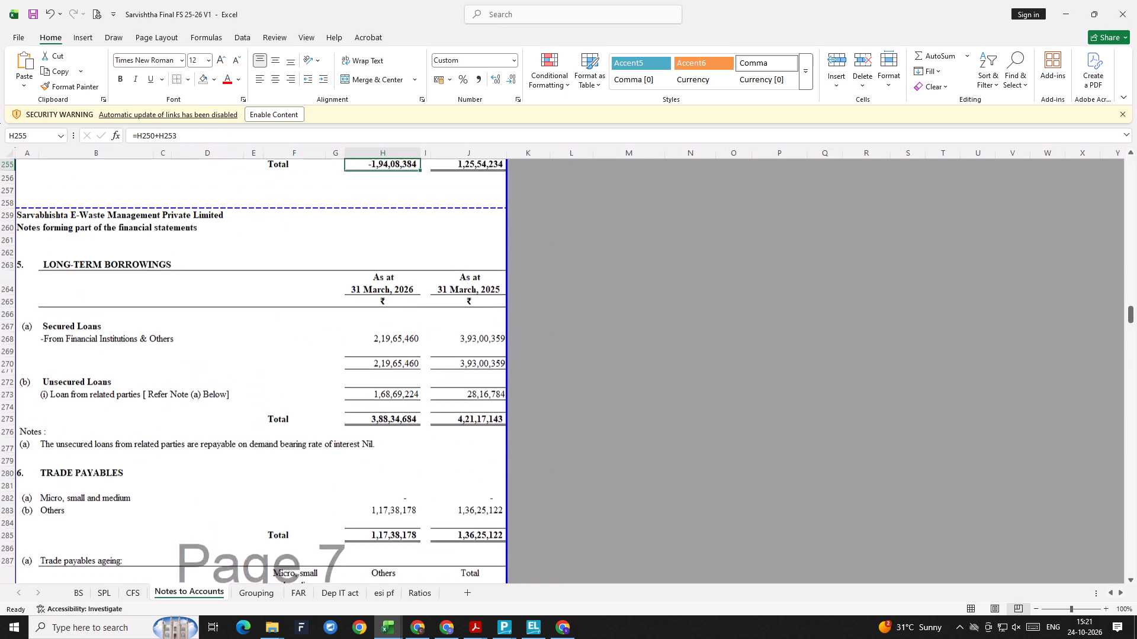
key("Up")
key("Up")
key("Up")
key("Up")
key("Up")
key("Up")
key("Up")
key("Up")
key("Up")
key("ctrl+s")
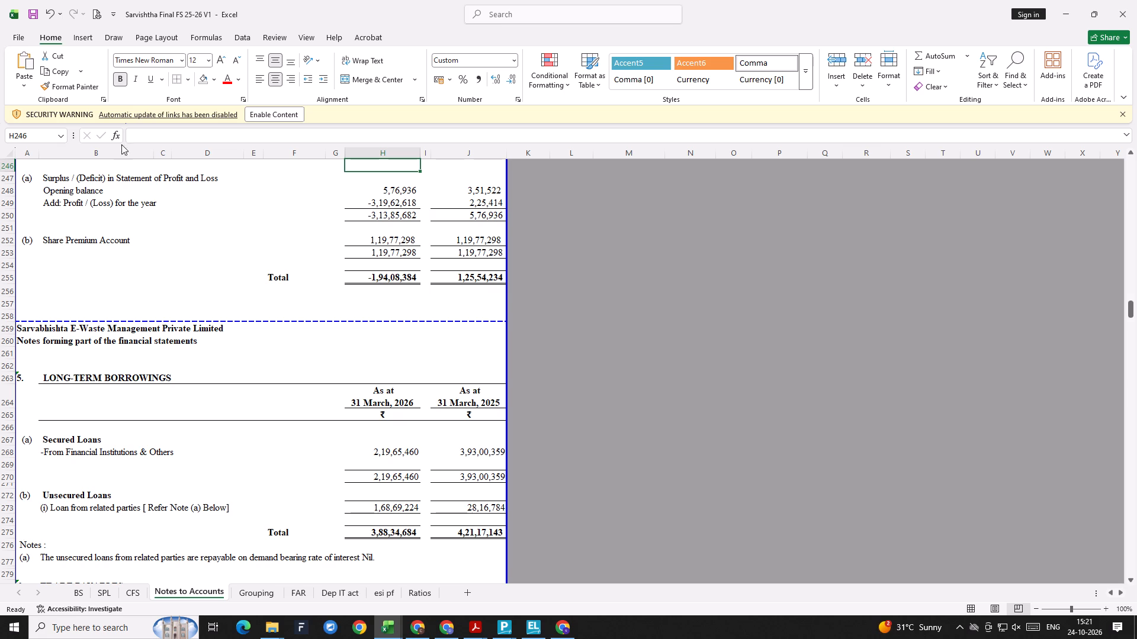
Save the workbook as a new version named Sarvishtha Final FS 25-26 V2 in the Final folder, and close it.
left_click(15, 33)
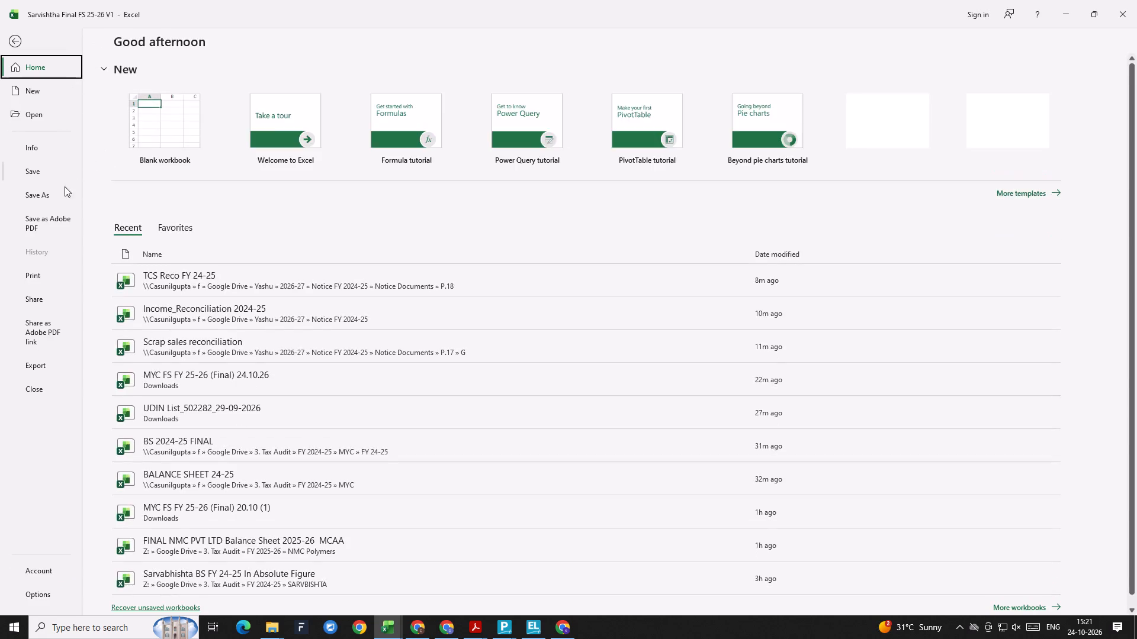
left_click(49, 188)
left_click(172, 292)
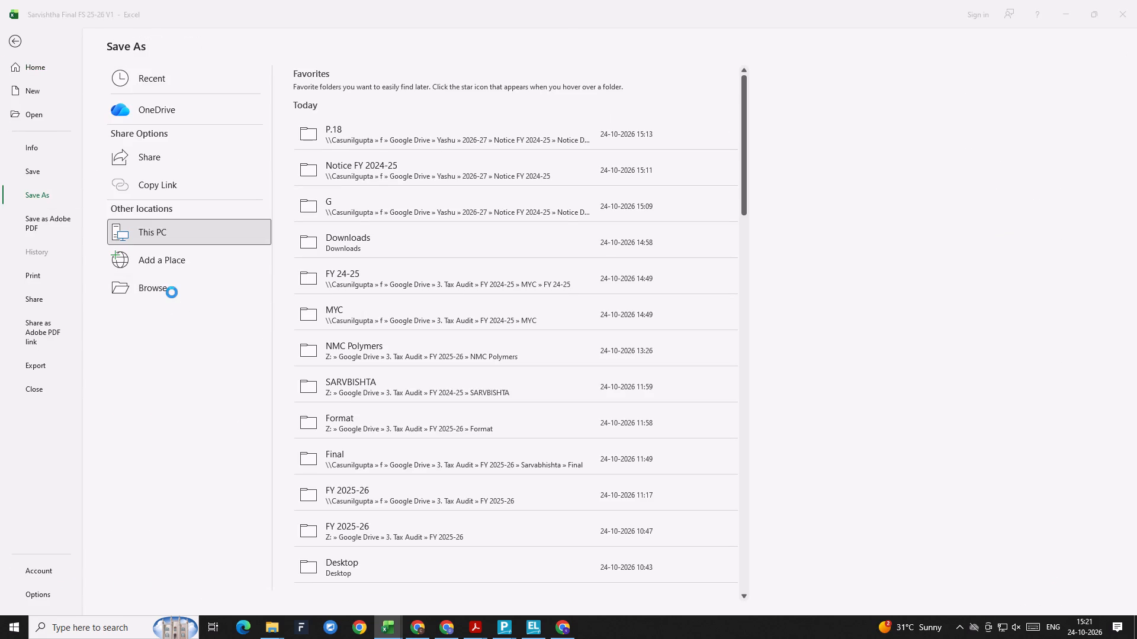
key("Right")
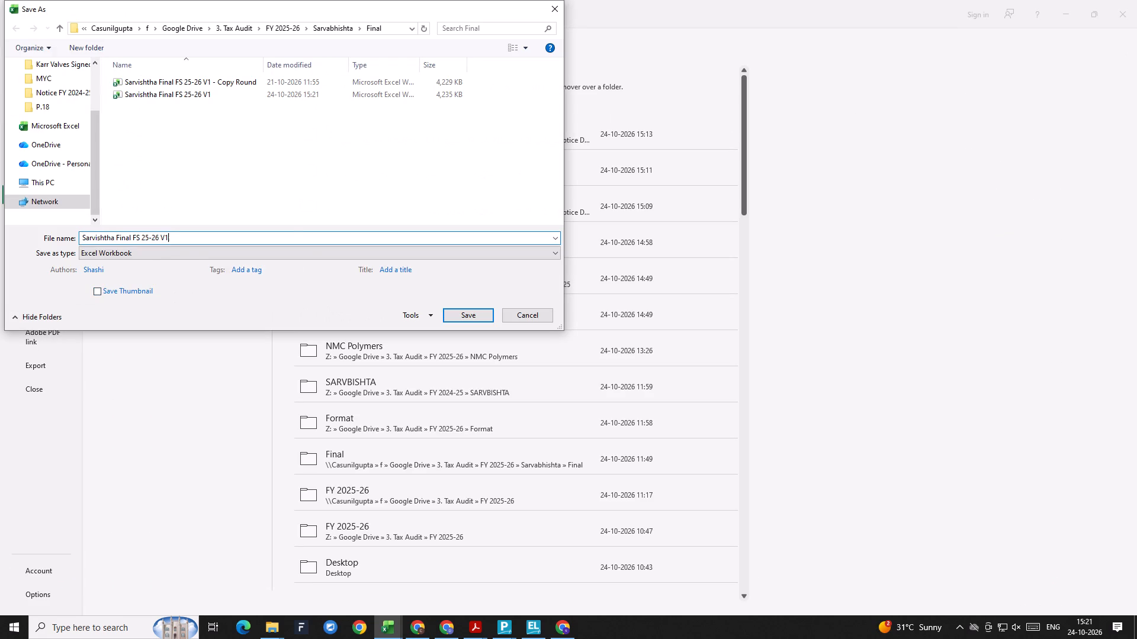
key("BackSpace")
key("2")
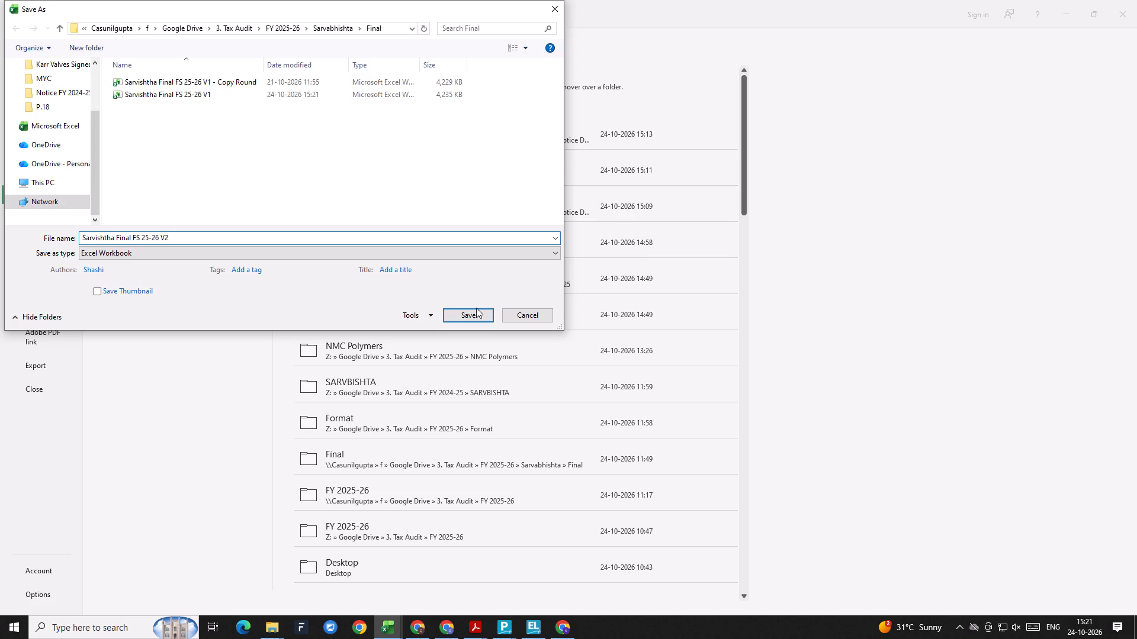
left_click(465, 309)
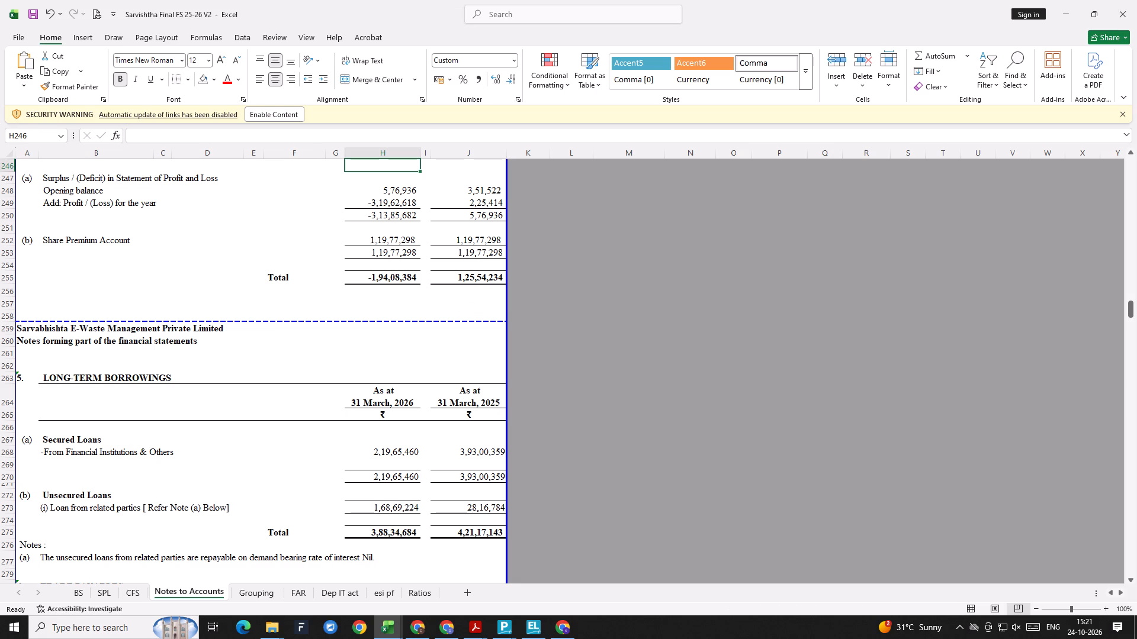
key("ctrl+s")
left_click(1136, 0)
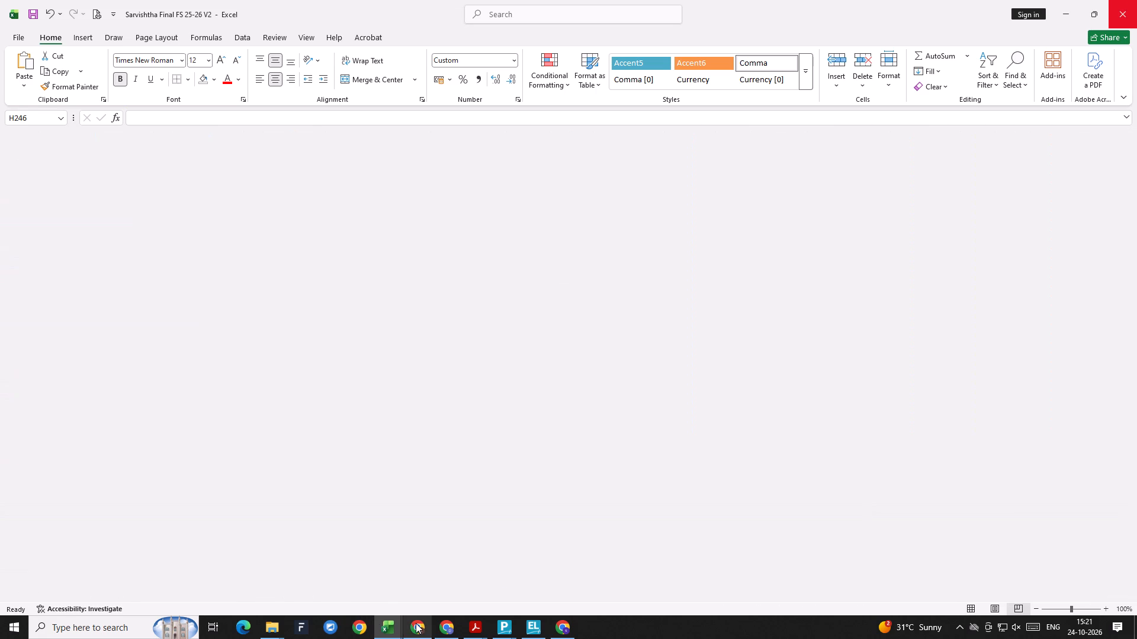
Switch to the Chrome window showing the ICAI UDIN portal.
left_click(416, 623)
left_click(412, 614)
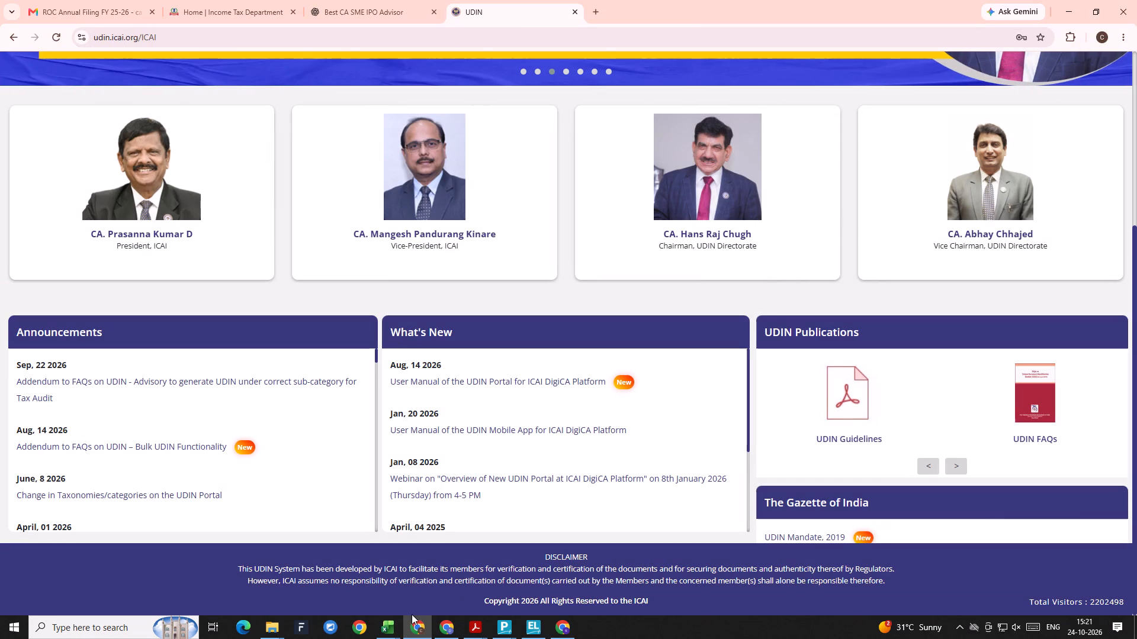